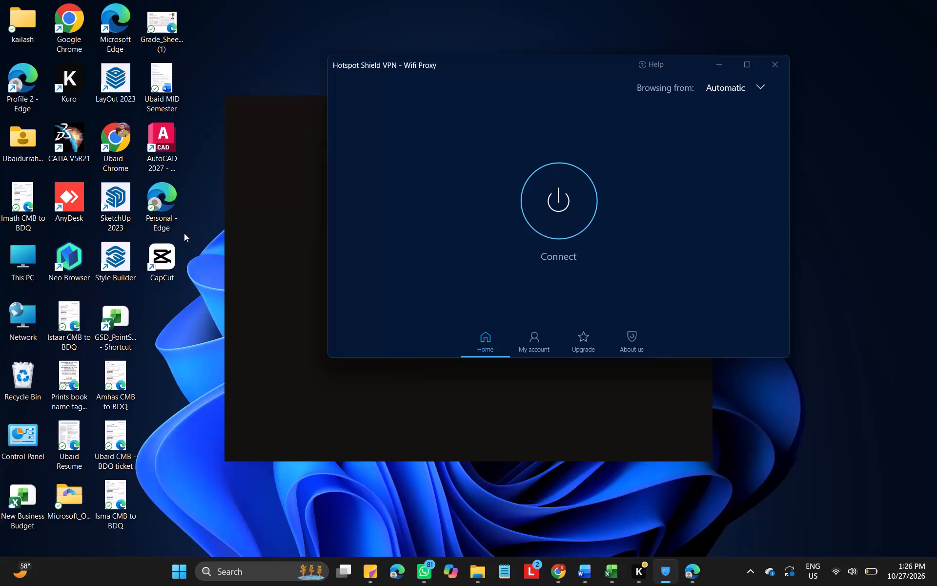
Launch the CapCut video editor from the desktop.
left_click(168, 254)
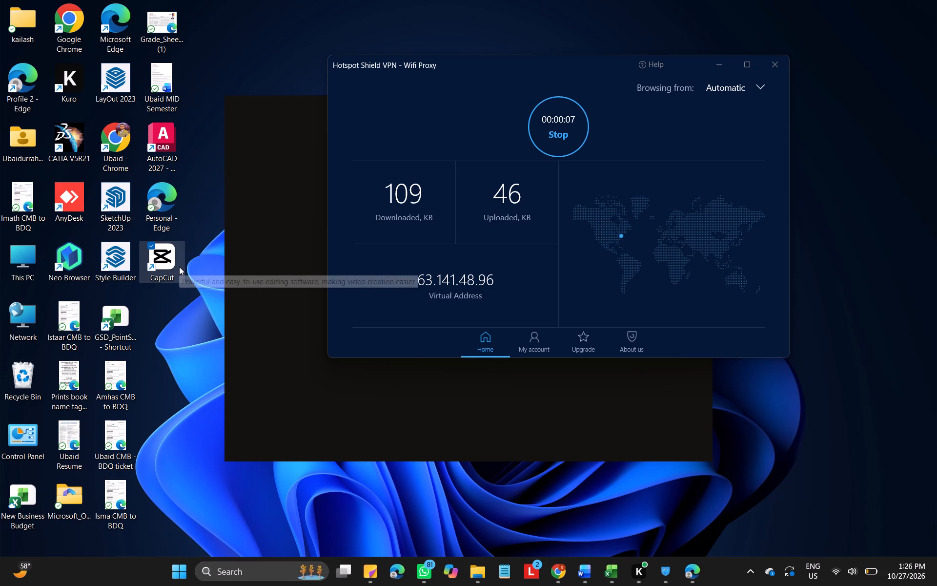
double_click(179, 267)
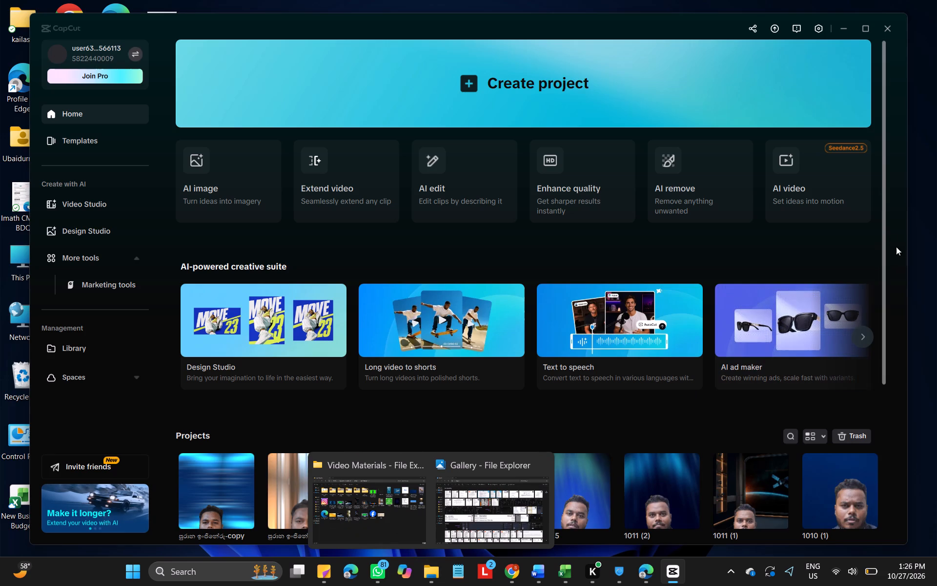
Look through the saved projects in the Projects section of the home page.
scroll(701, 263, "down", 3)
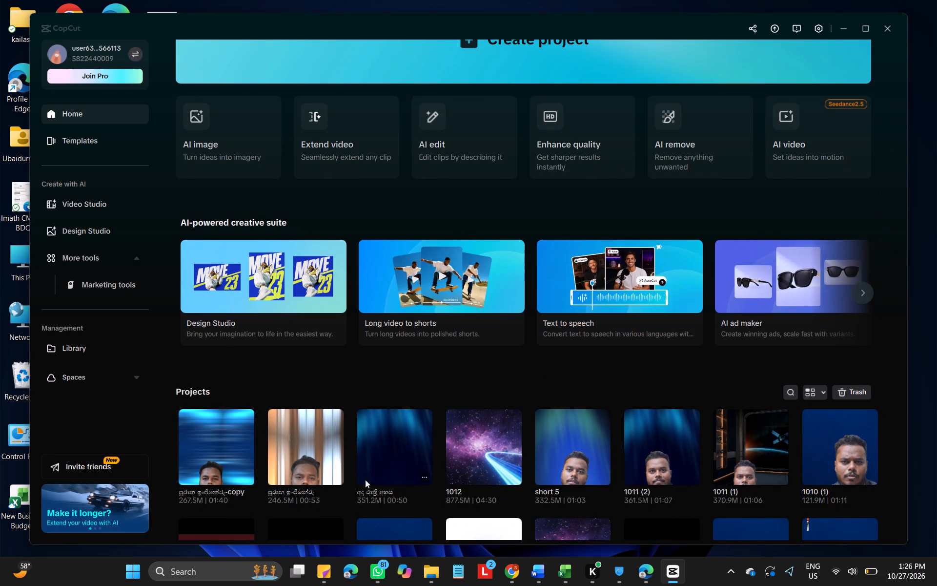
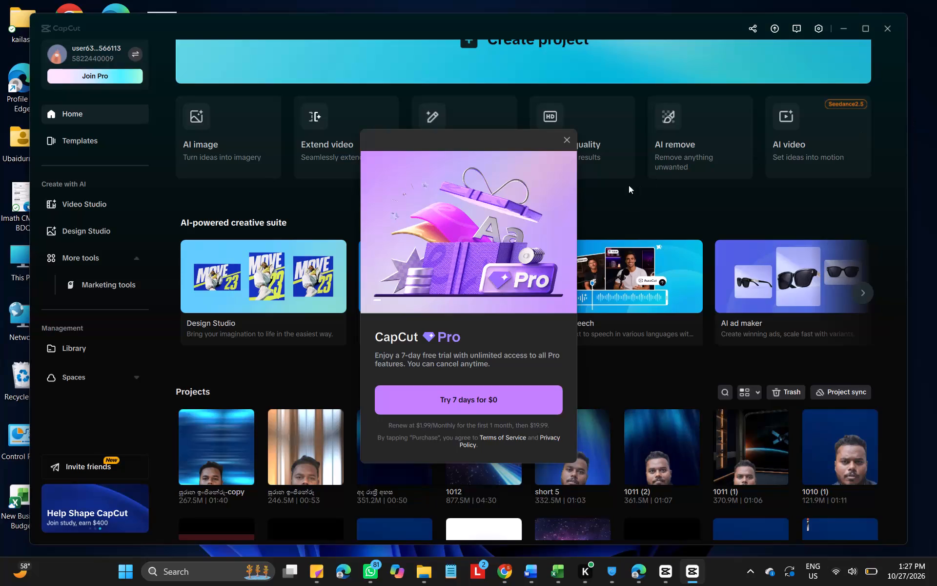
Dismiss the CapCut Pro free-trial offer.
left_click(567, 140)
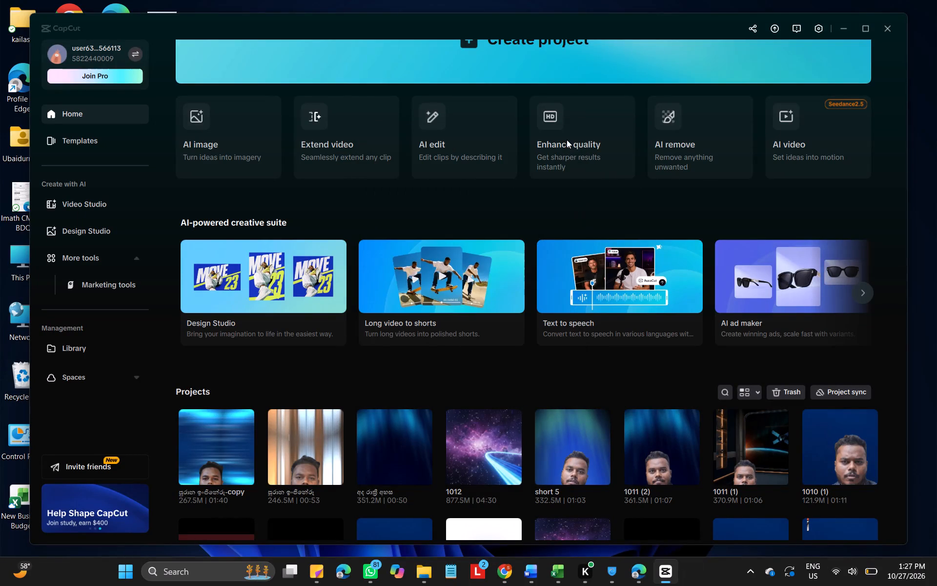
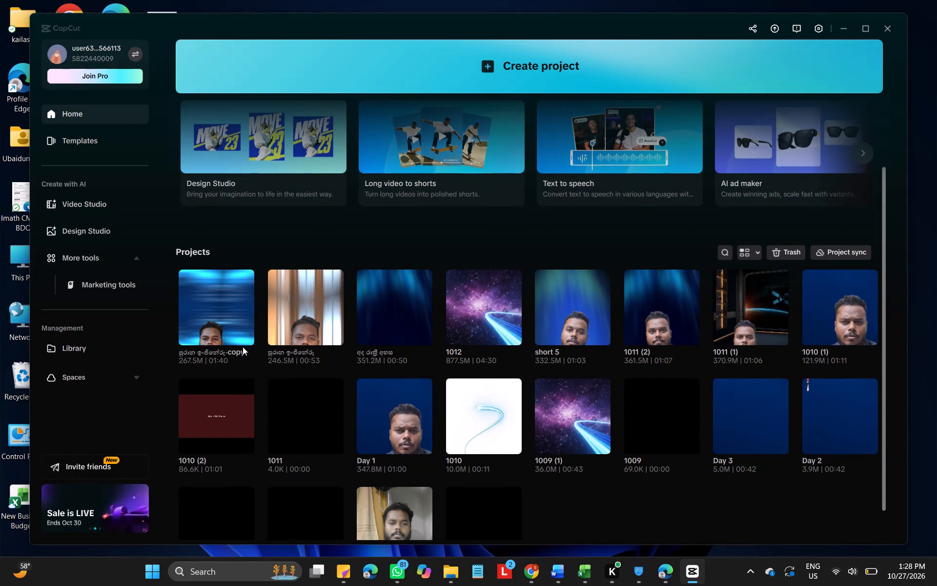
Open the saved project පුරාන ඉංජිනේරු-copy without linking its missing media files.
left_click(210, 297)
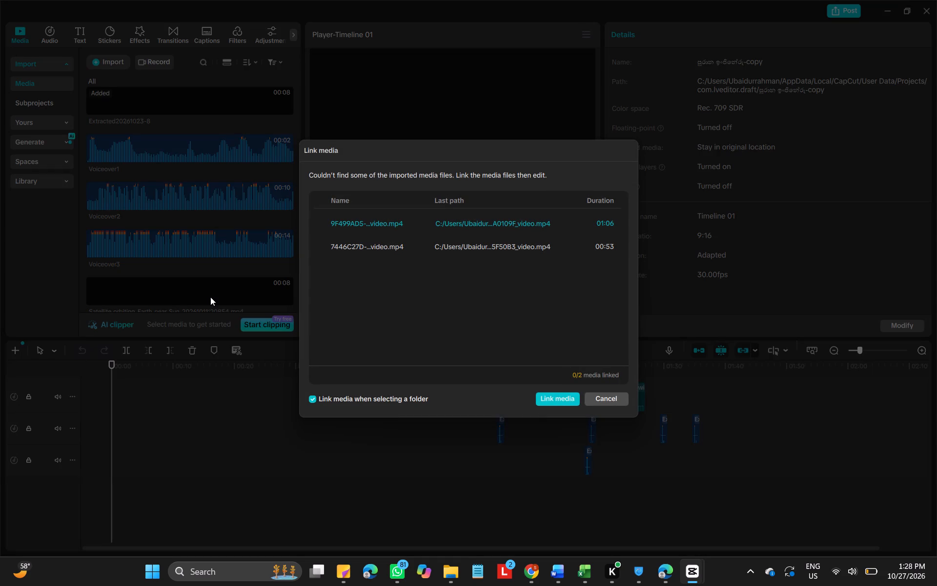
left_click(596, 402)
Play the project's timeline from the beginning to review the video.
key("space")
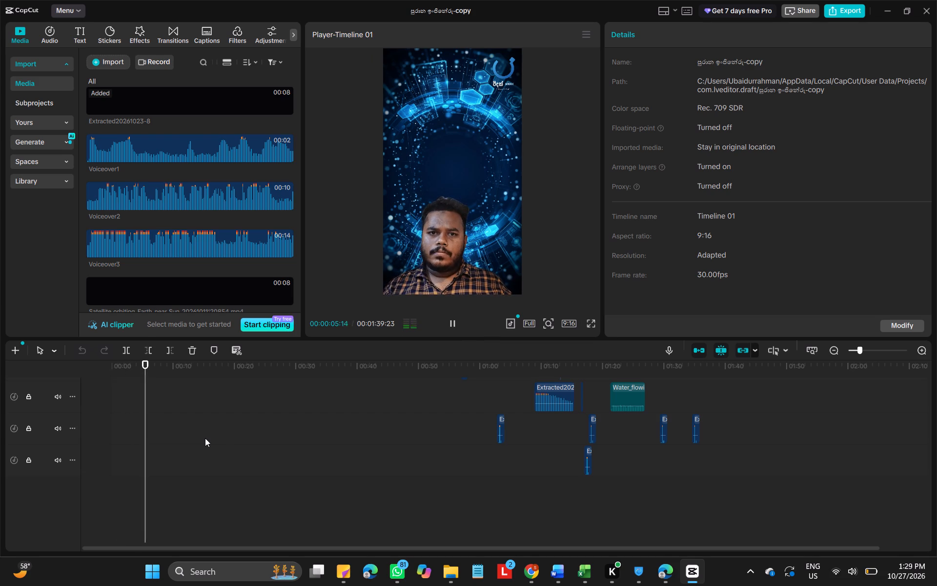
Play the timeline from the start to review the opening speaker clip up to its first cut.
scroll(218, 422, "up", 2)
scroll(218, 422, "down", 1)
scroll(218, 422, "up", 4)
scroll(218, 422, "down", 1)
scroll(216, 422, "up", 11)
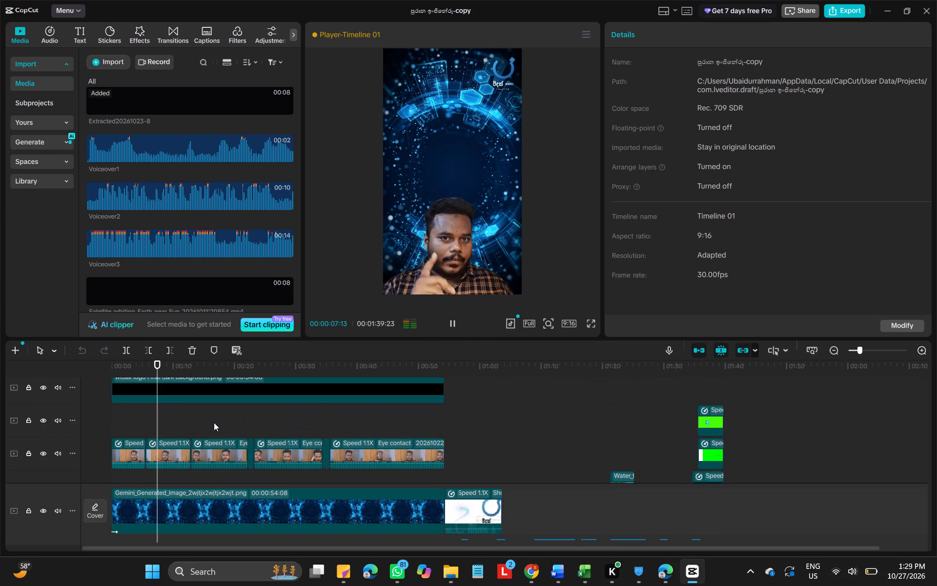
left_click(124, 417)
left_click_drag(124, 417, 86, 415)
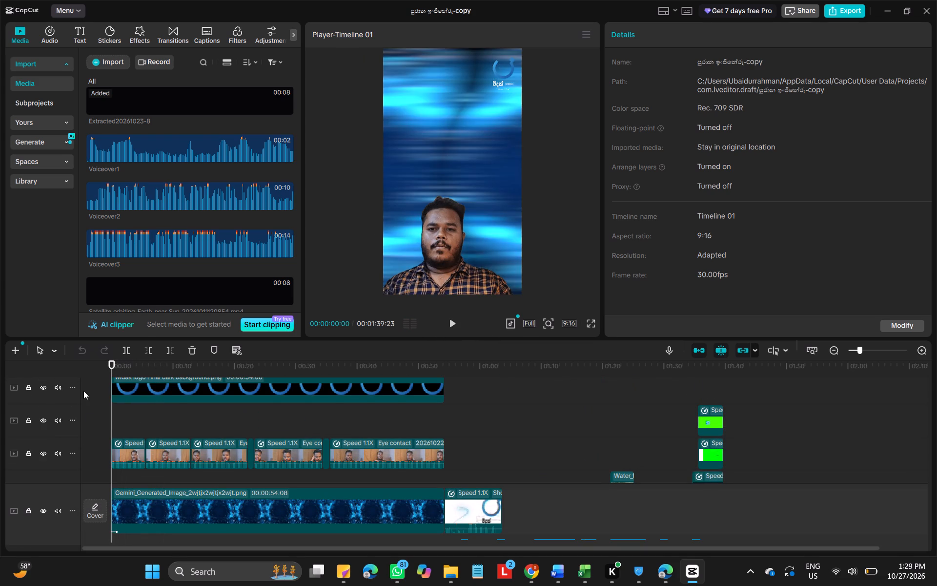
key("space")
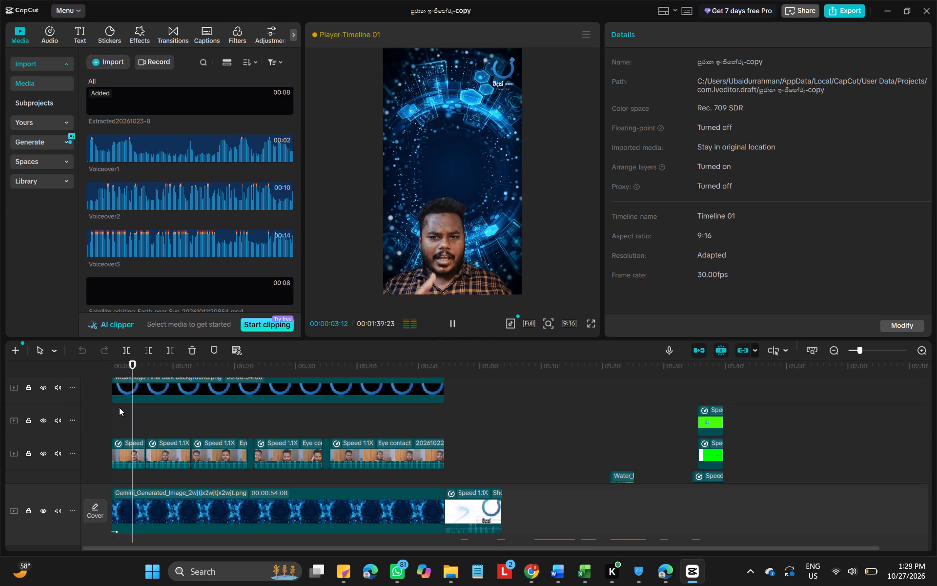
key("space")
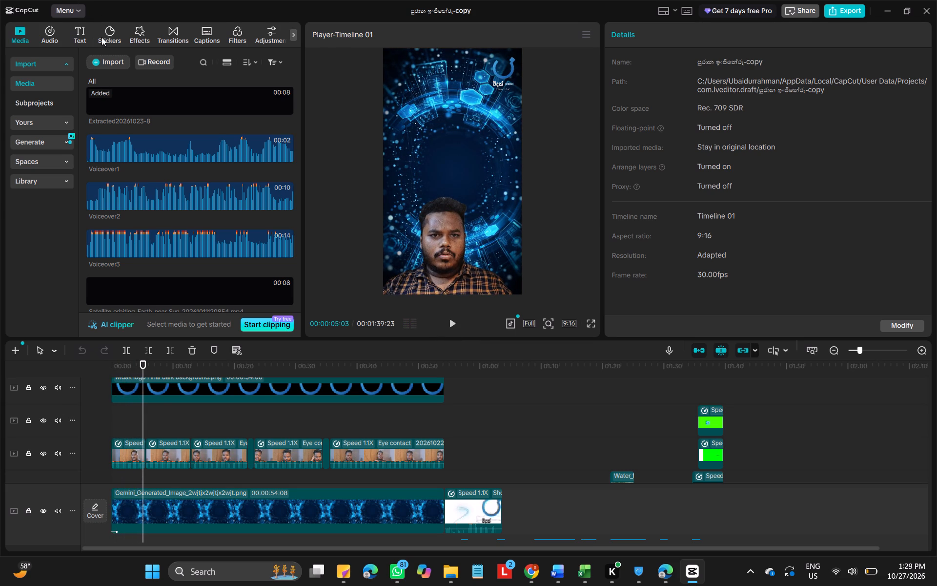
Add the Burned Portal transition at the cut between the first and second speaker clips.
left_click(170, 35)
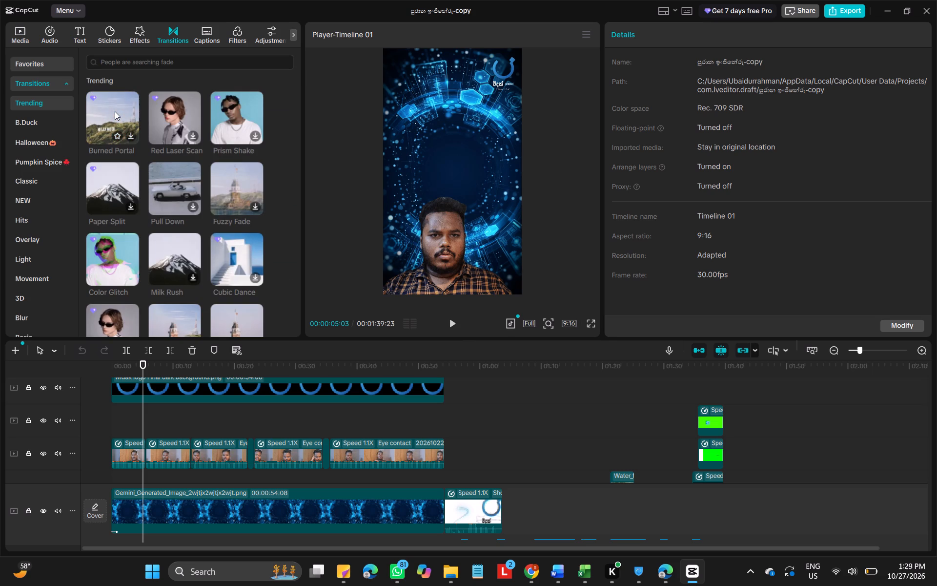
left_click_drag(115, 111, 143, 455)
Play back the first transition and the footage around the cut between the second and third speaker clips.
key("space")
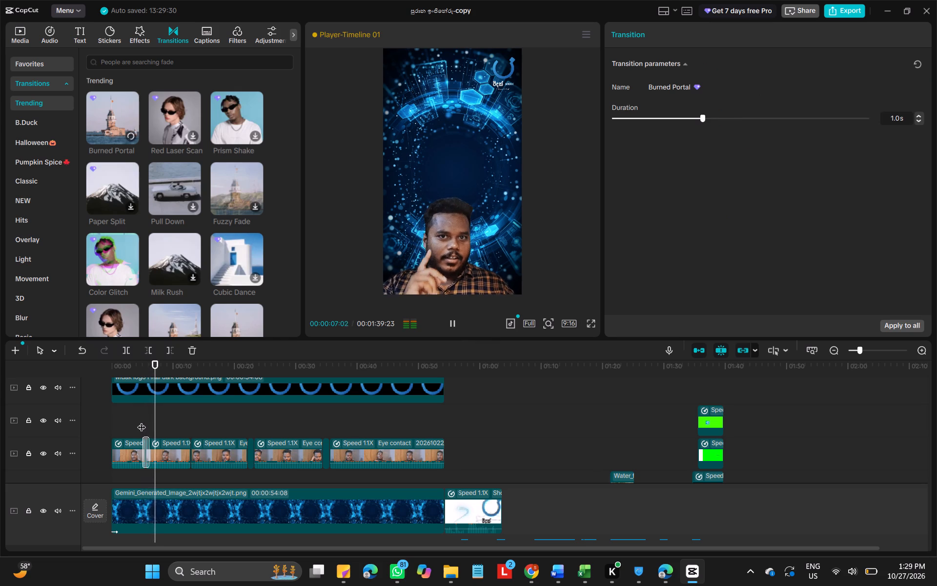
left_click(142, 421)
key("space")
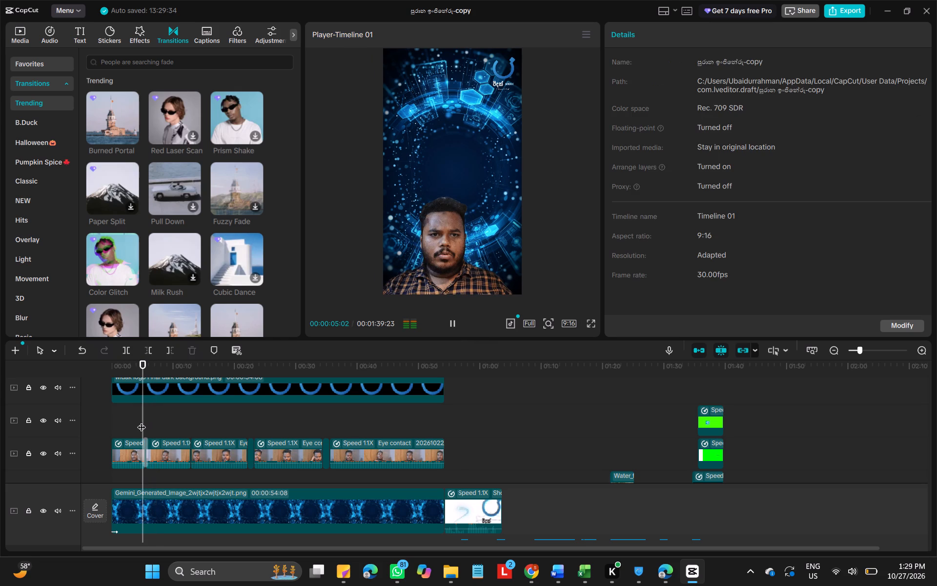
left_click(129, 418)
key("space")
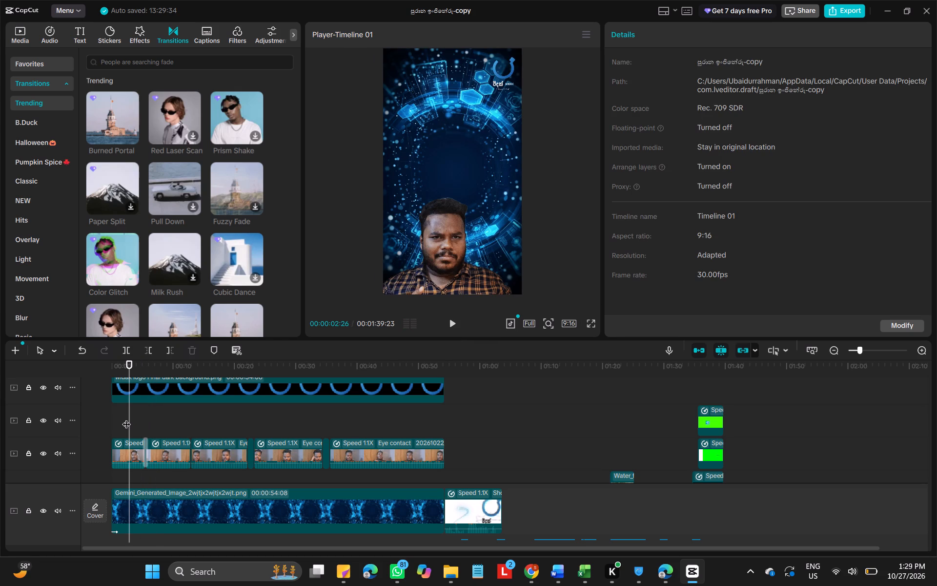
key("space")
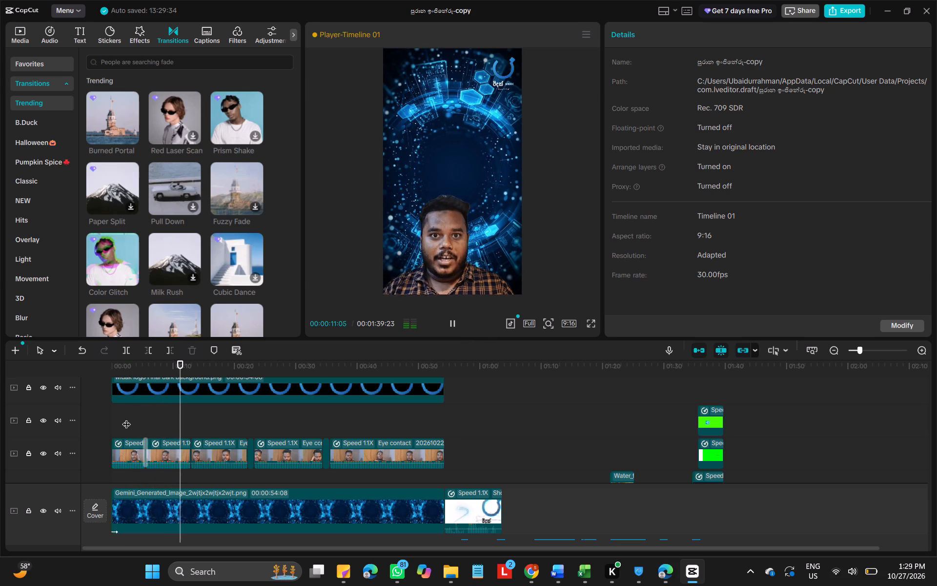
key("space")
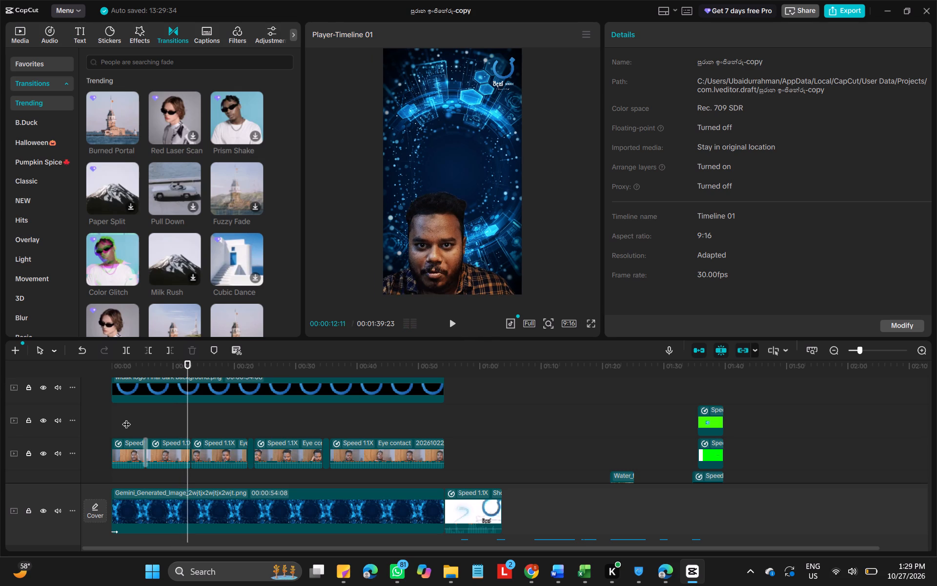
key("space")
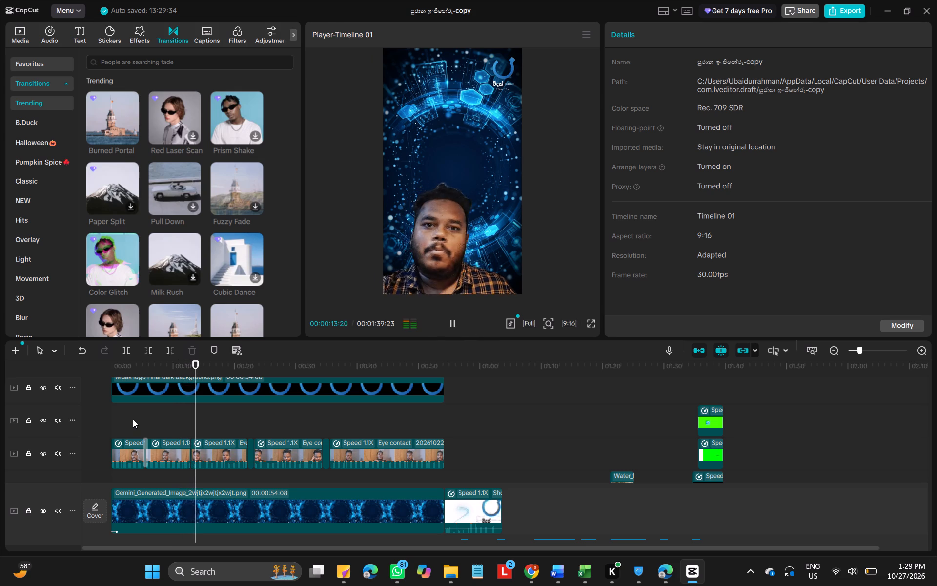
left_click(180, 428)
key("space")
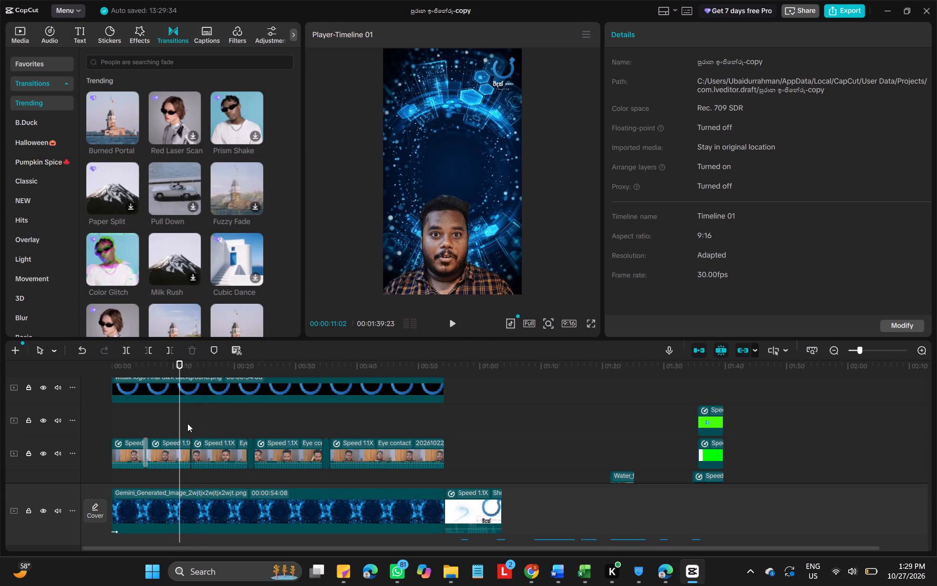
key("space")
key("space")
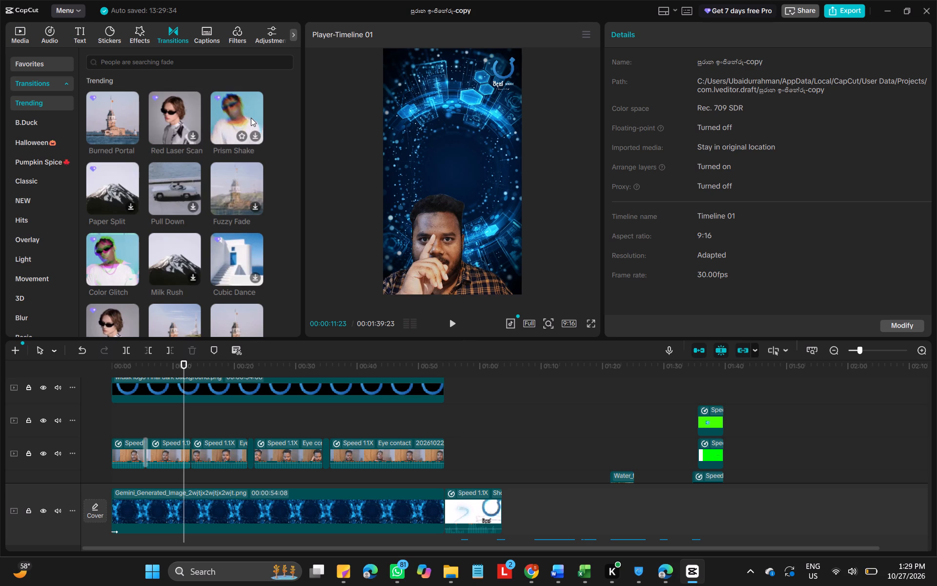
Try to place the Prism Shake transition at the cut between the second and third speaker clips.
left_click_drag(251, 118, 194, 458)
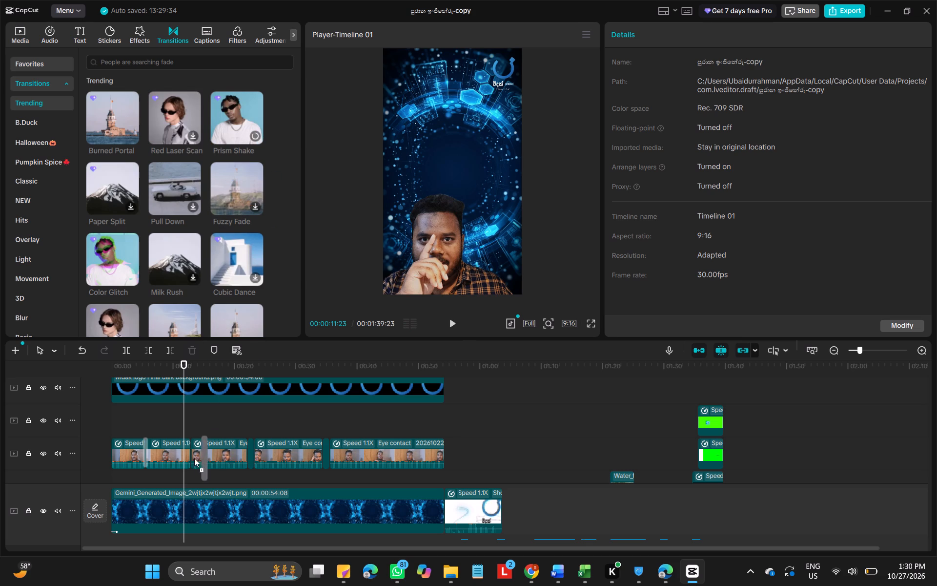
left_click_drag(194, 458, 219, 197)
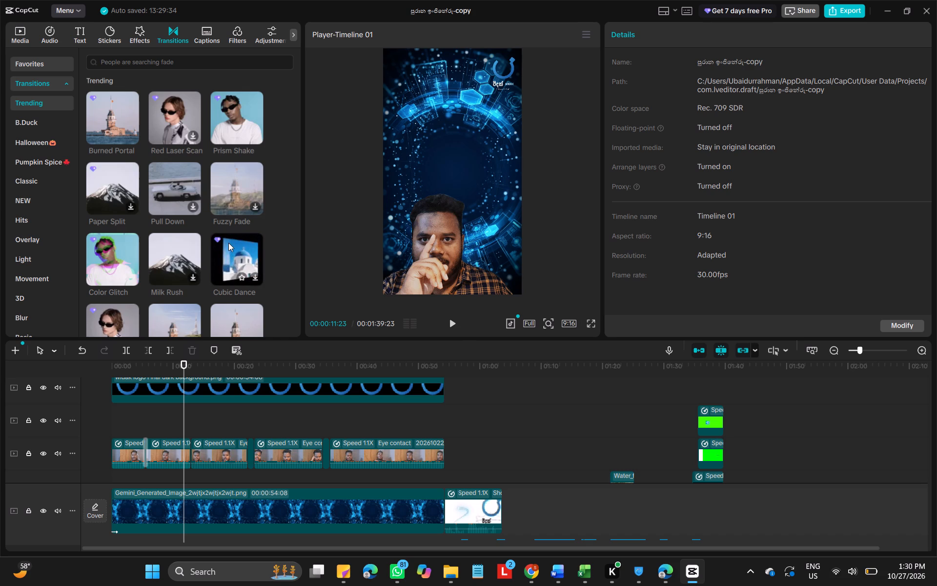
Search the transitions for "money" and add Flying Money between the second and third speaker clips.
scroll(201, 255, "down", 1)
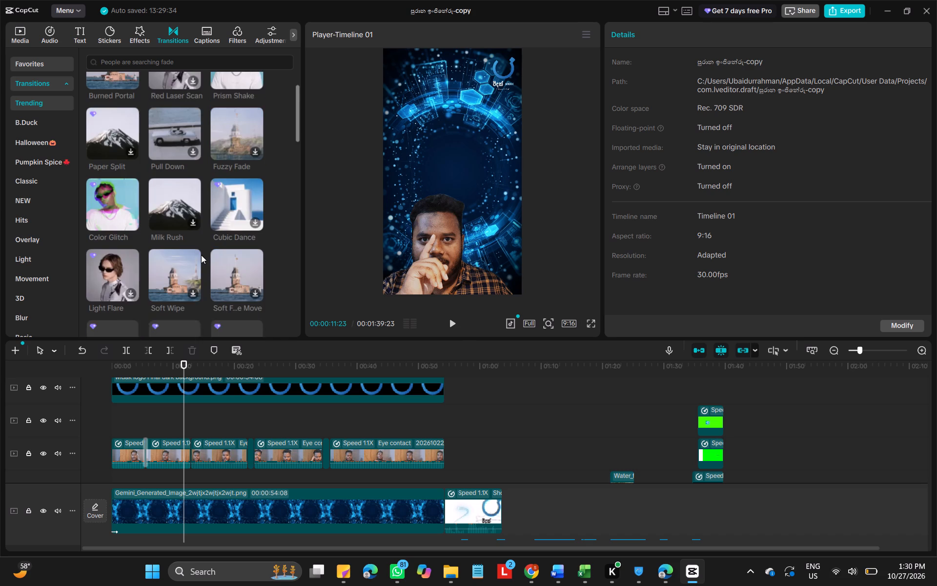
scroll(201, 255, "down", 1)
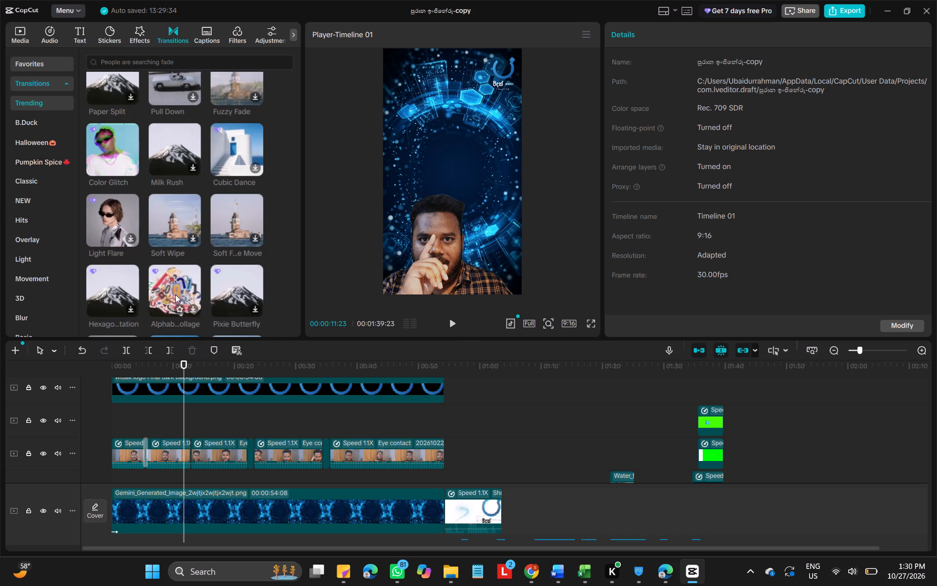
left_click(128, 58)
type("money")
key("Return")
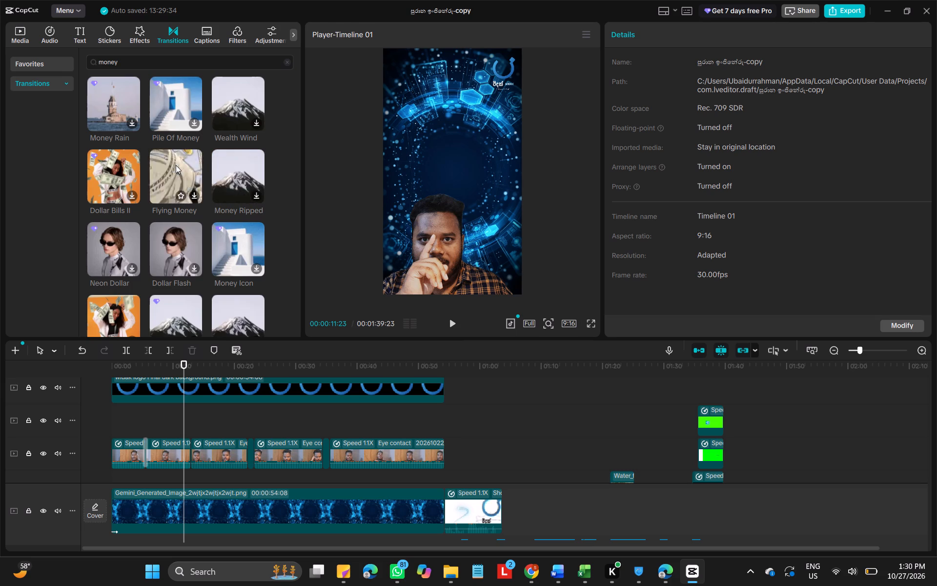
left_click_drag(176, 165, 185, 460)
Play back the footage across the Flying Money transition to check it.
key("space")
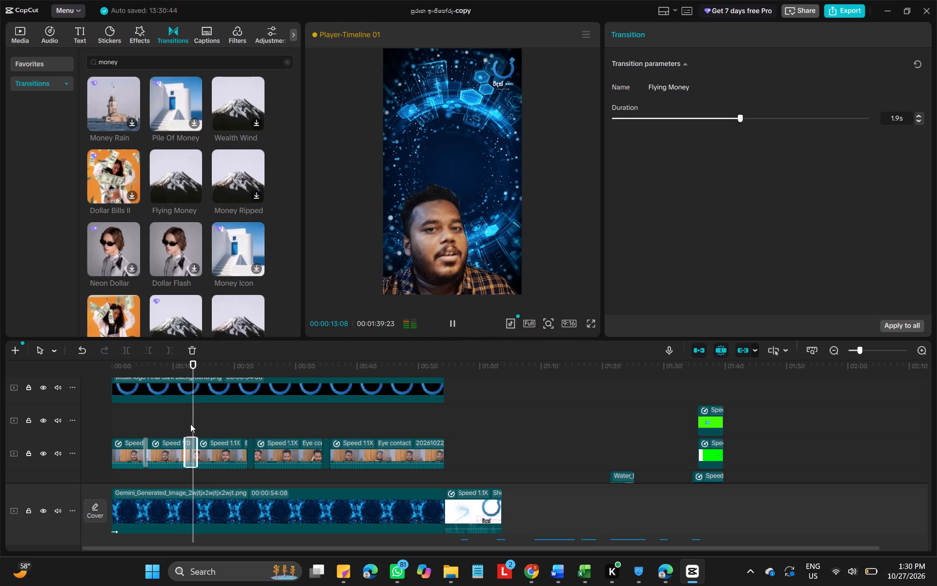
left_click(163, 422)
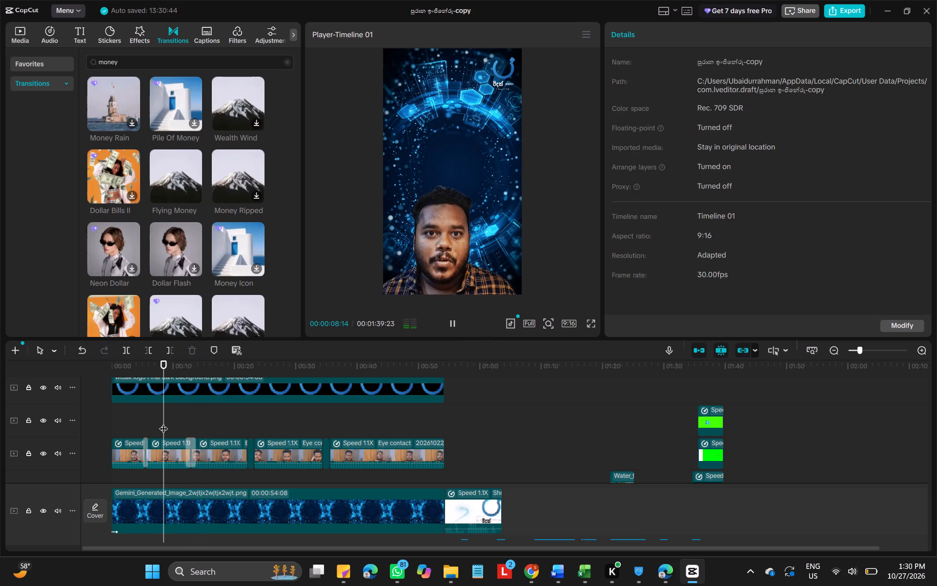
key("space")
key("space")
left_click(181, 422)
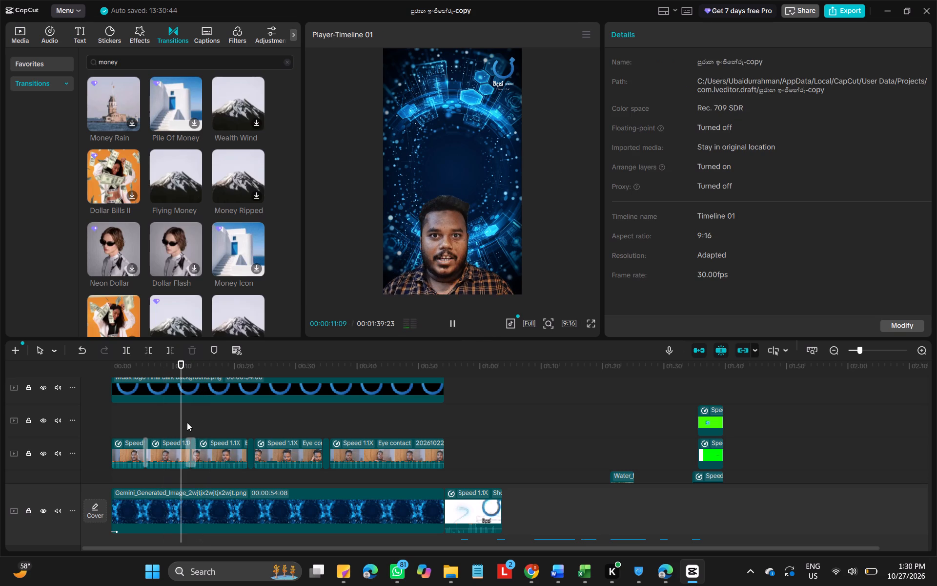
key("space")
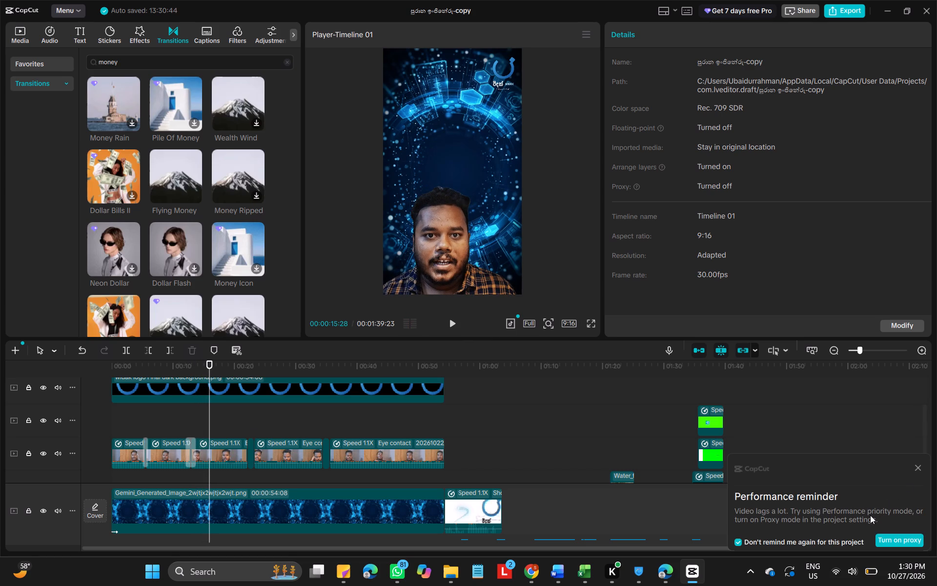
Turn on proxy for the project at 720P resolution and save the project settings.
left_click(892, 541)
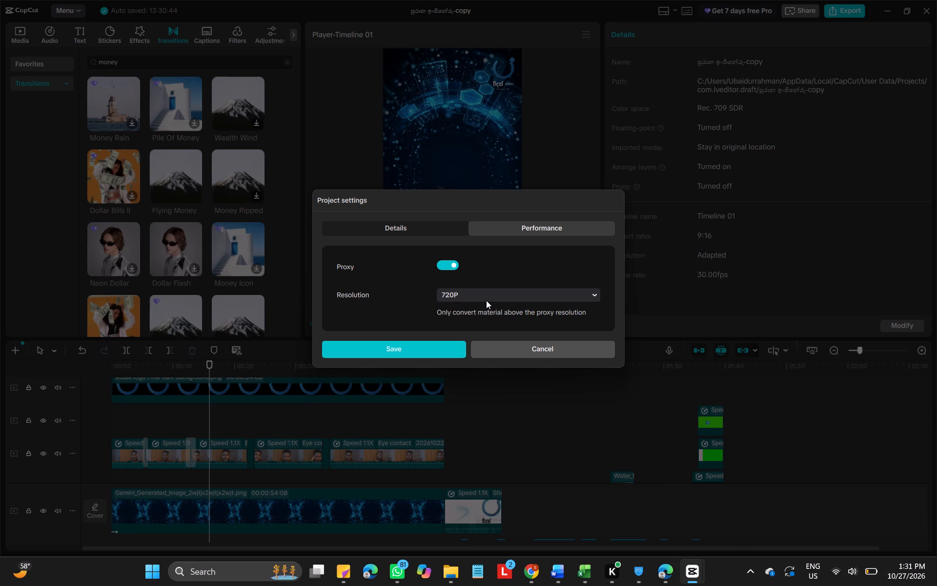
left_click(401, 226)
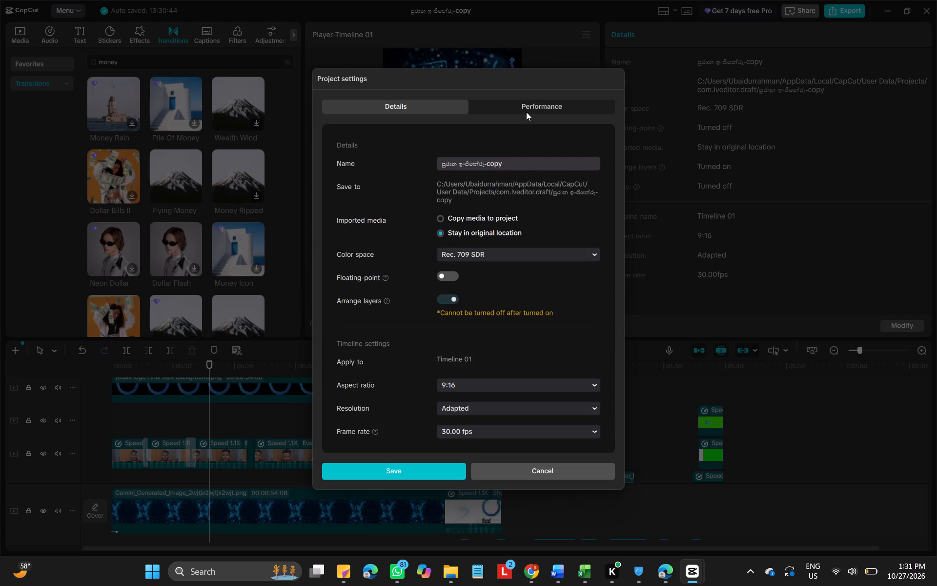
left_click(522, 107)
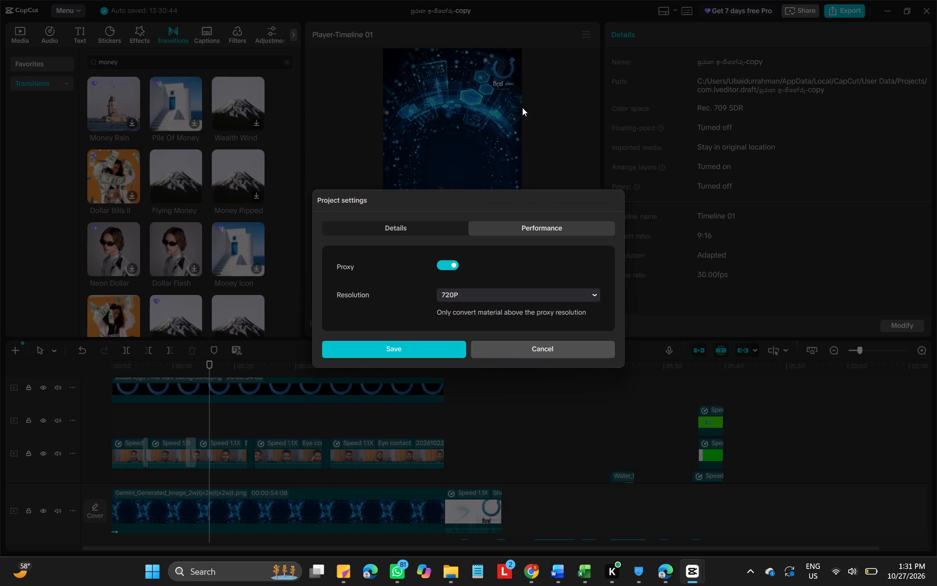
left_click(500, 292)
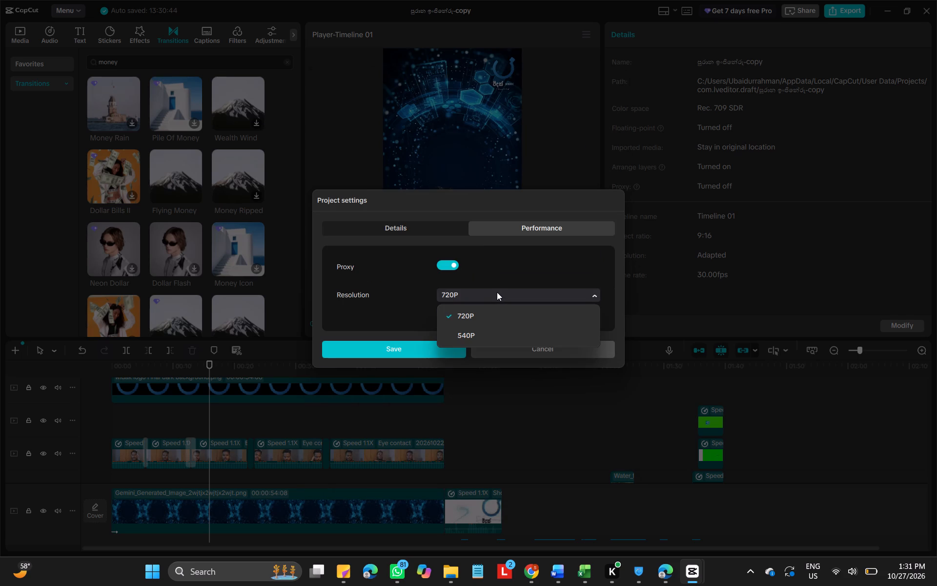
left_click(497, 292)
left_click(426, 348)
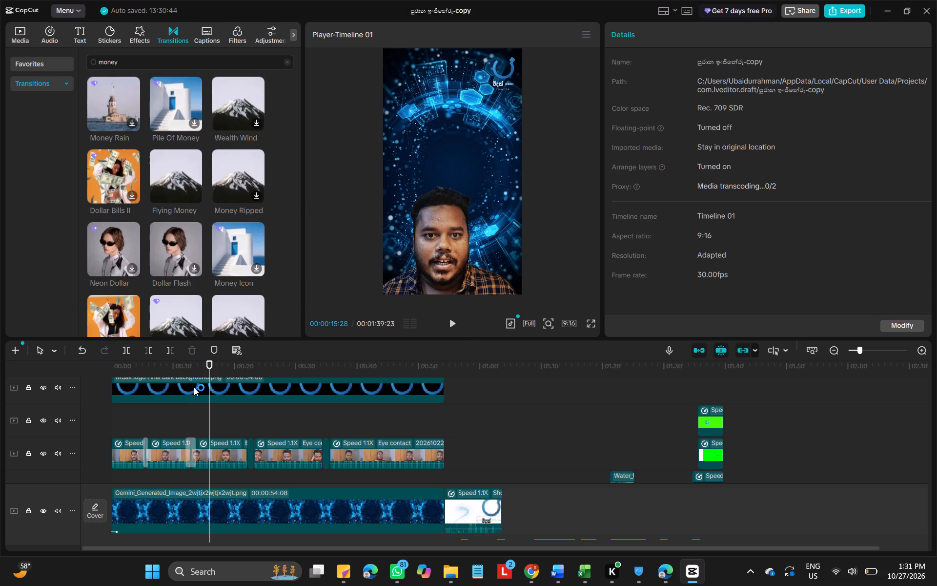
Replay the second speaker clip and the Flying Money transition to check playback with the proxy setting.
key("space")
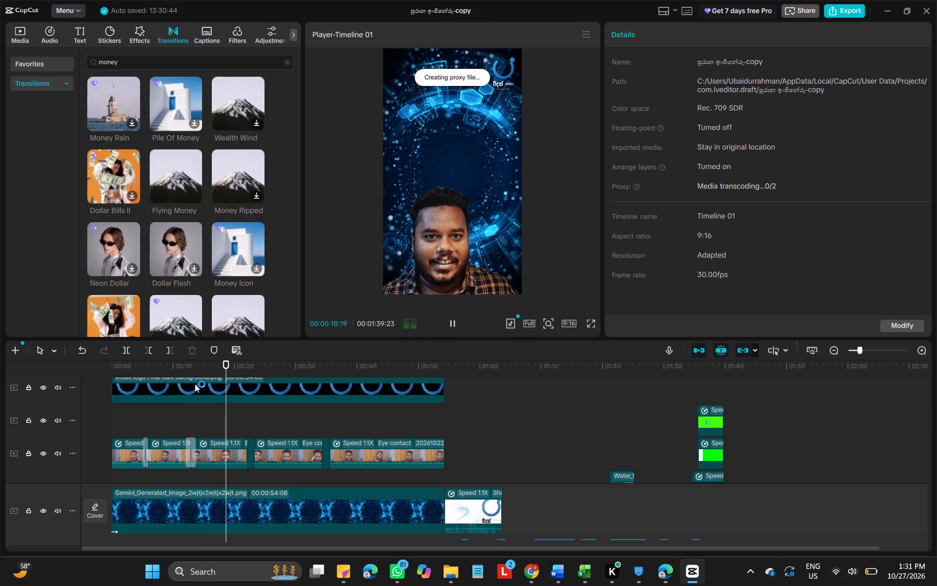
left_click(161, 373)
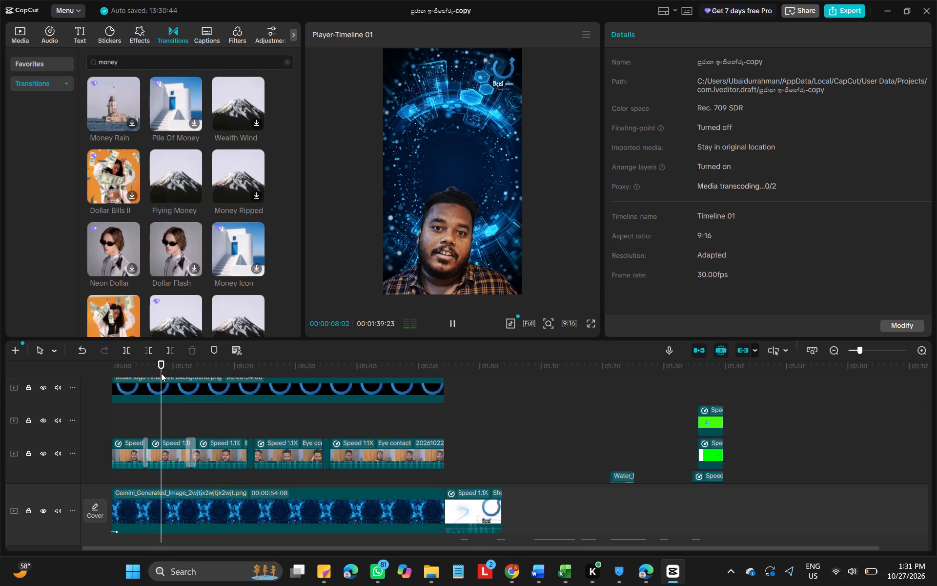
key("space")
left_click(186, 377)
key("space")
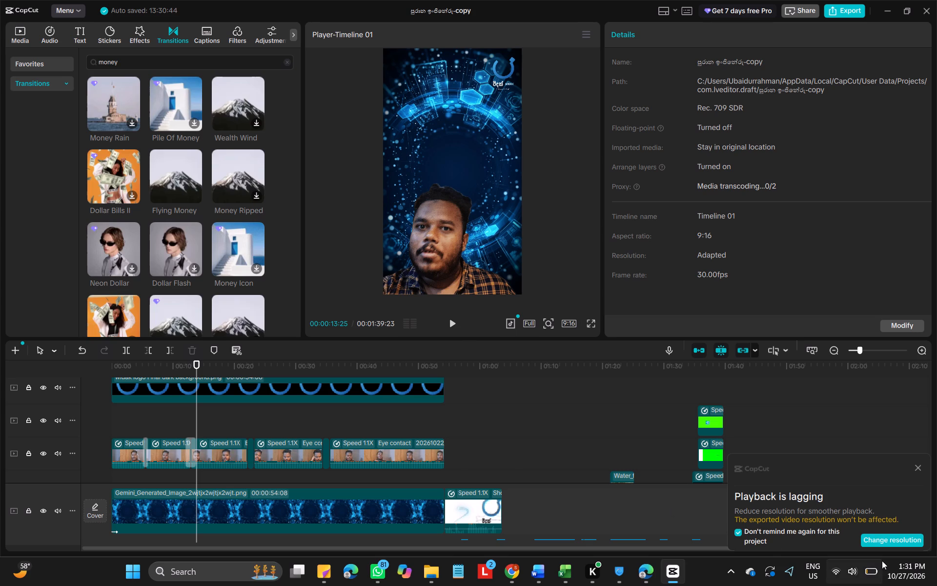
Accept the offered reduction of the preview resolution for smoother playback.
left_click(868, 538)
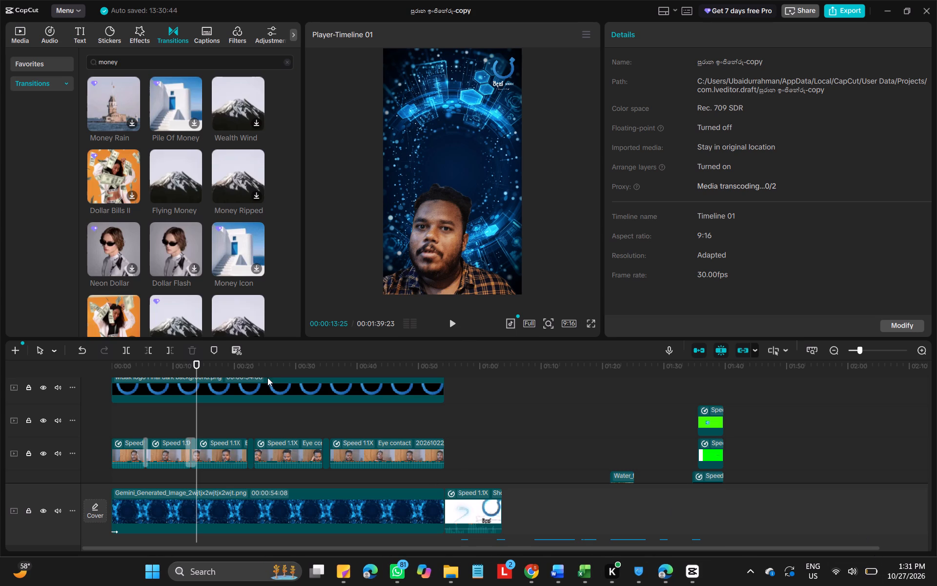
Play back the footage from the third speaker clip through the end of the fourth to check it.
key("space")
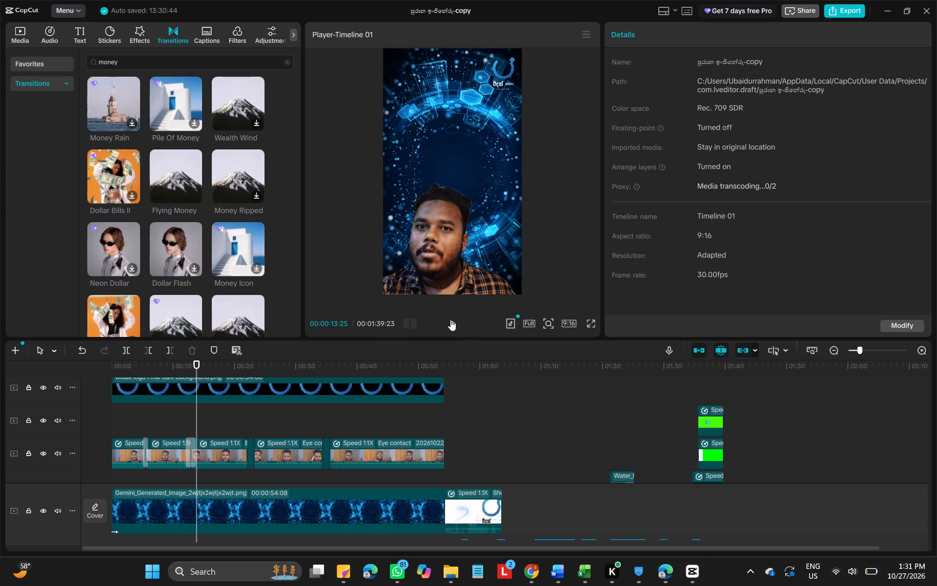
left_click(451, 320)
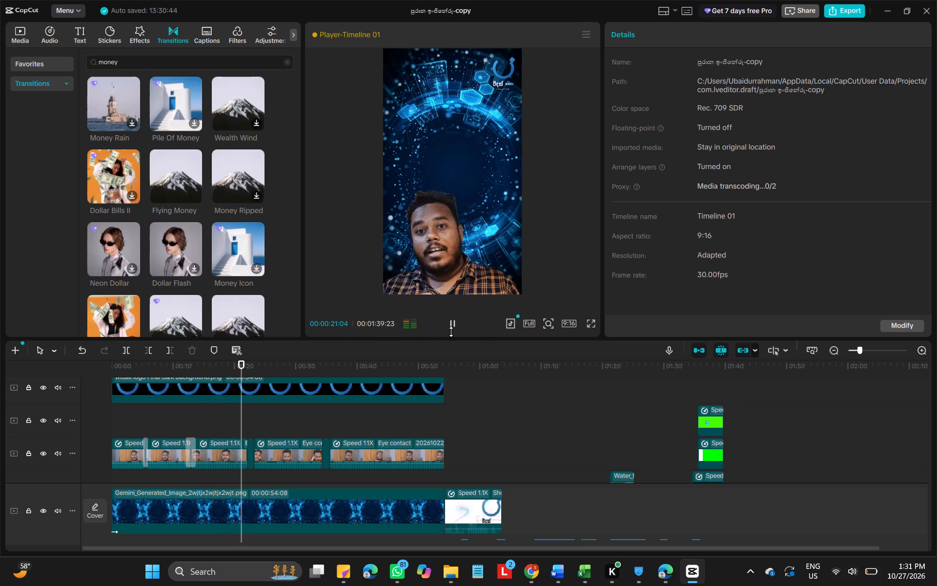
key("space")
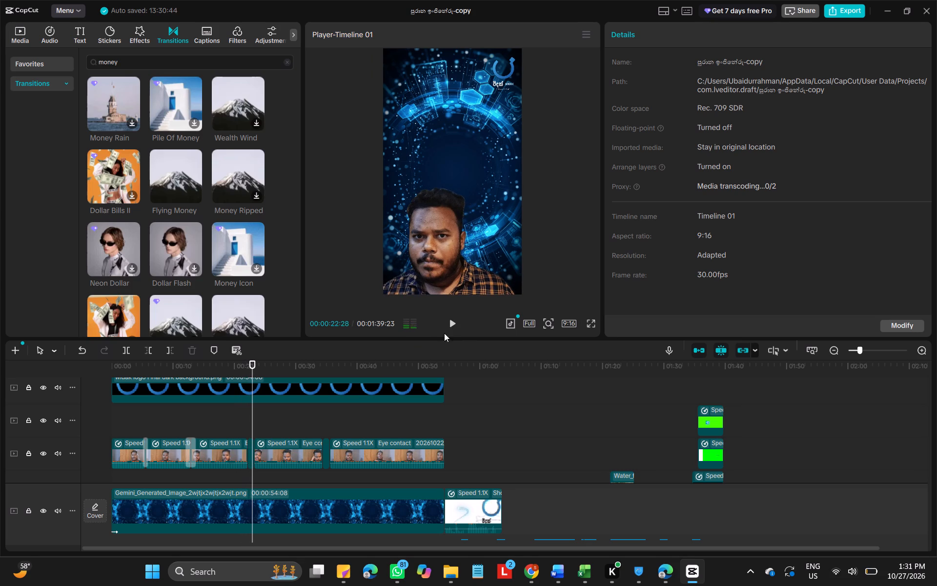
left_click(198, 364)
key("space")
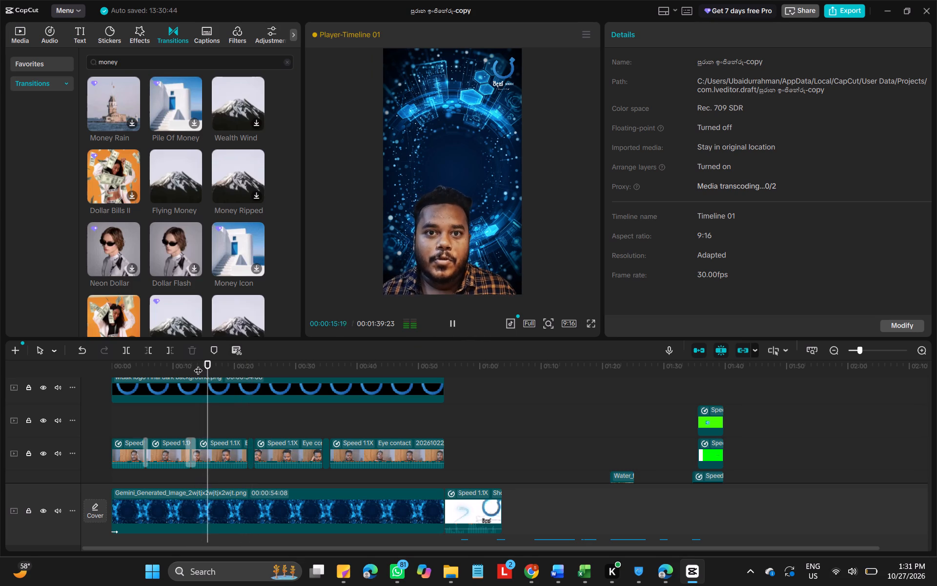
key("space")
key("space")
key("space")
key("space")
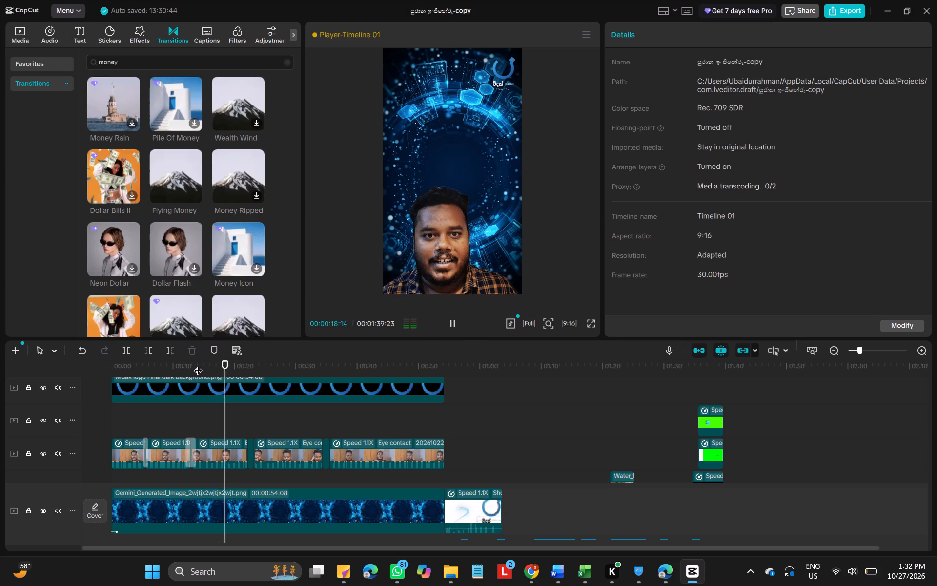
key("space")
key("space")
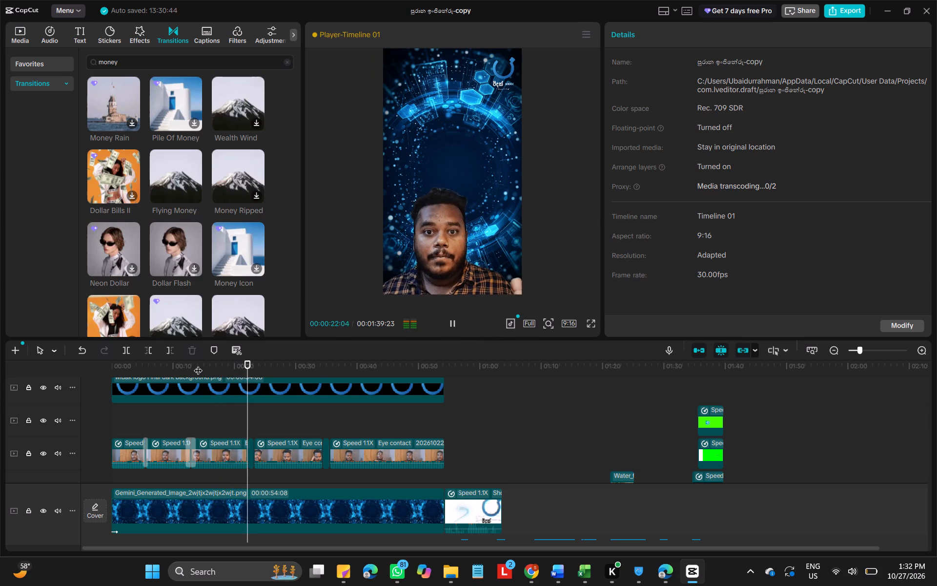
key("space")
key("space")
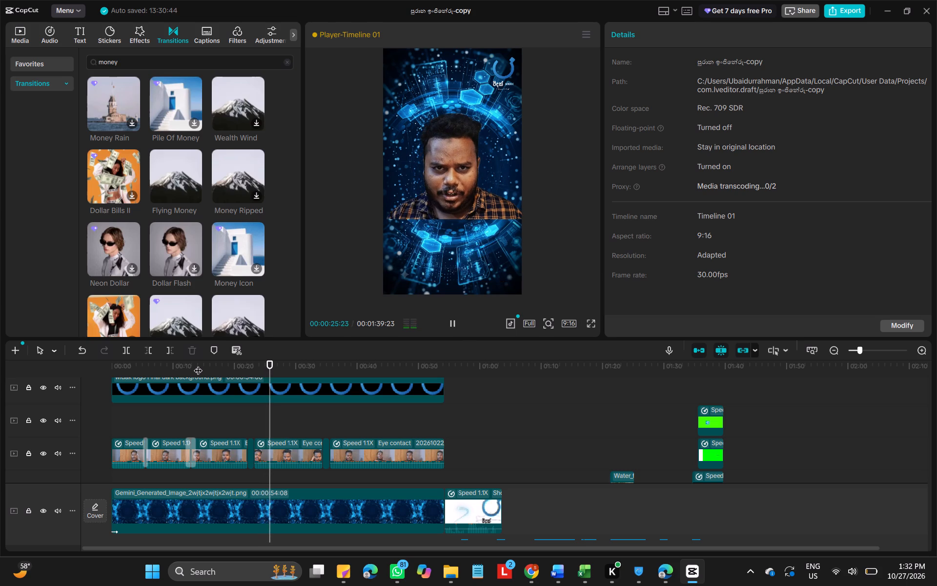
key("space")
key("space")
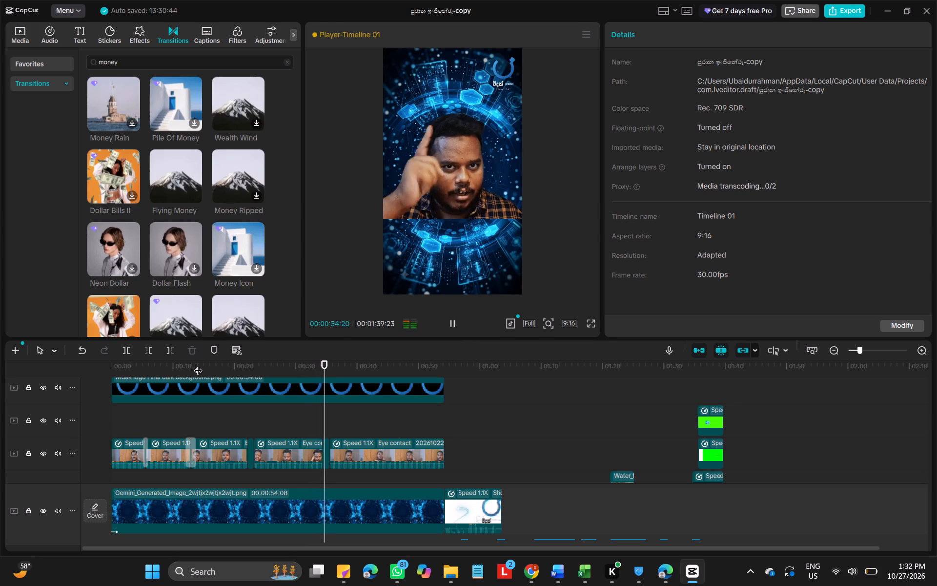
key("space")
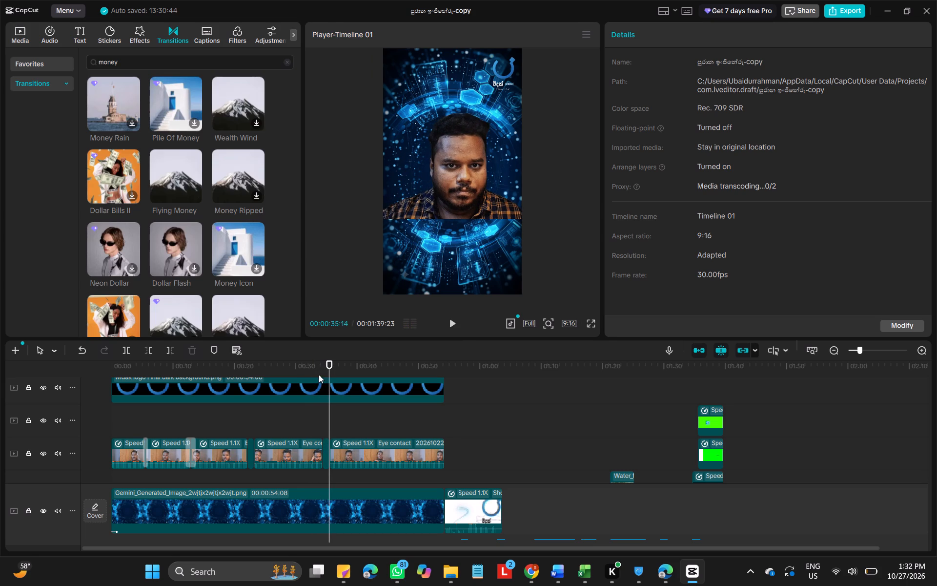
Replay the short clip just before the last speaker clip to check its sound.
left_click(316, 368)
key("space")
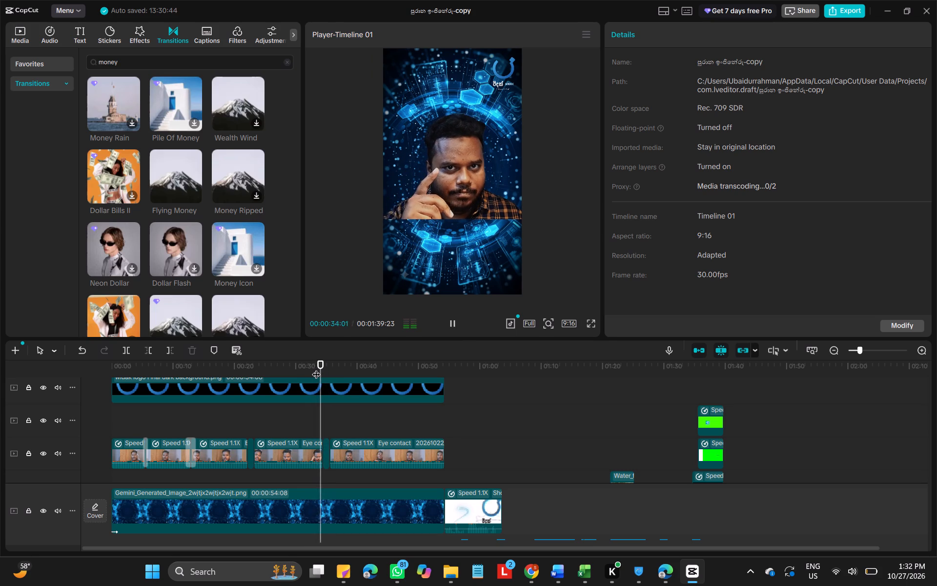
key("space")
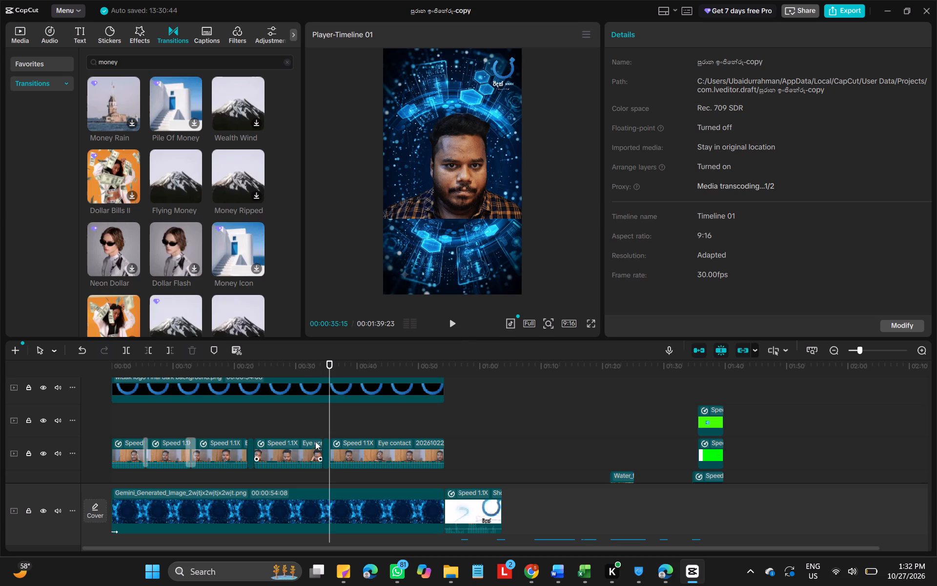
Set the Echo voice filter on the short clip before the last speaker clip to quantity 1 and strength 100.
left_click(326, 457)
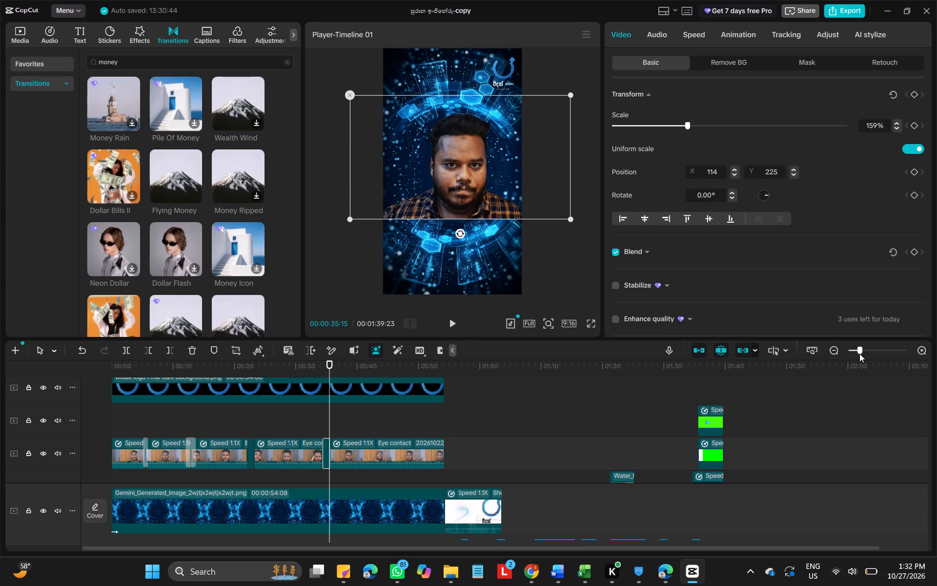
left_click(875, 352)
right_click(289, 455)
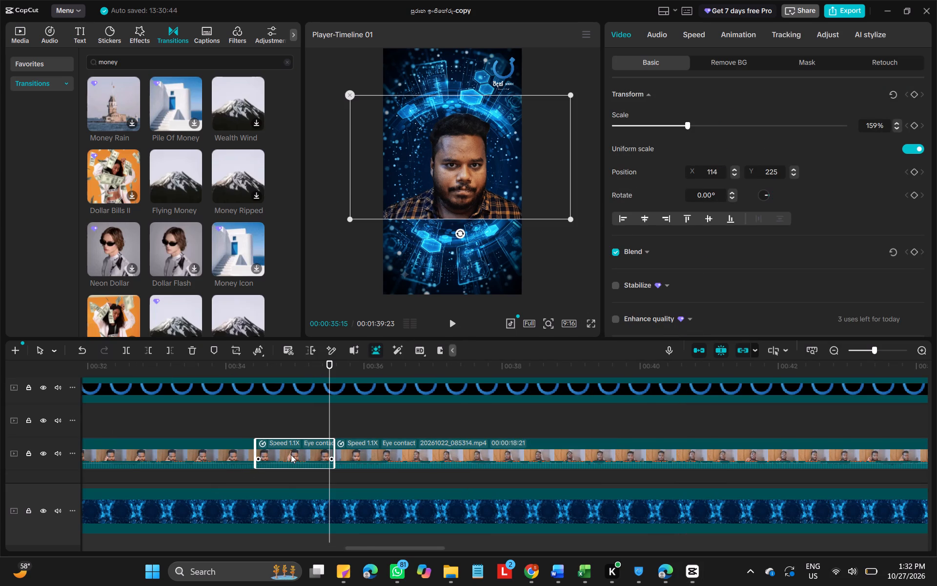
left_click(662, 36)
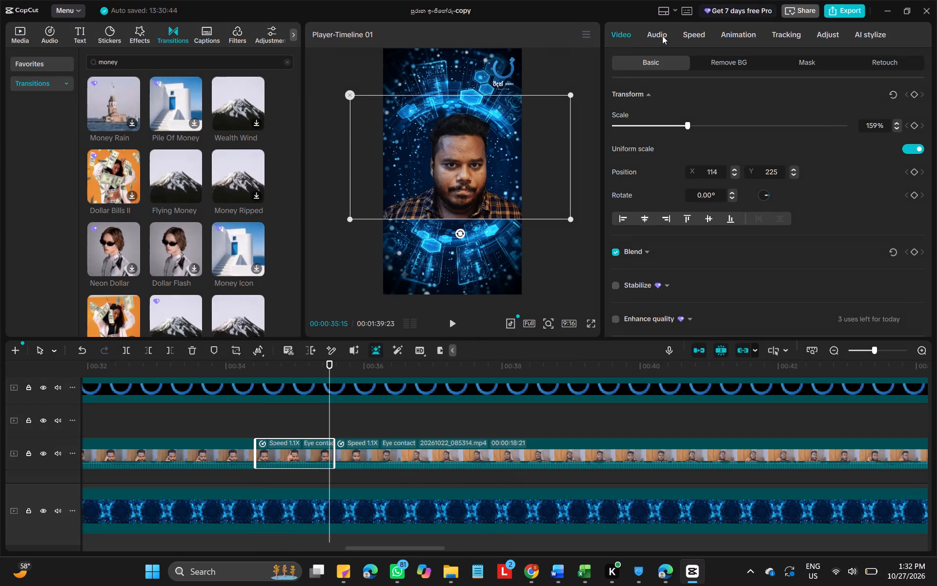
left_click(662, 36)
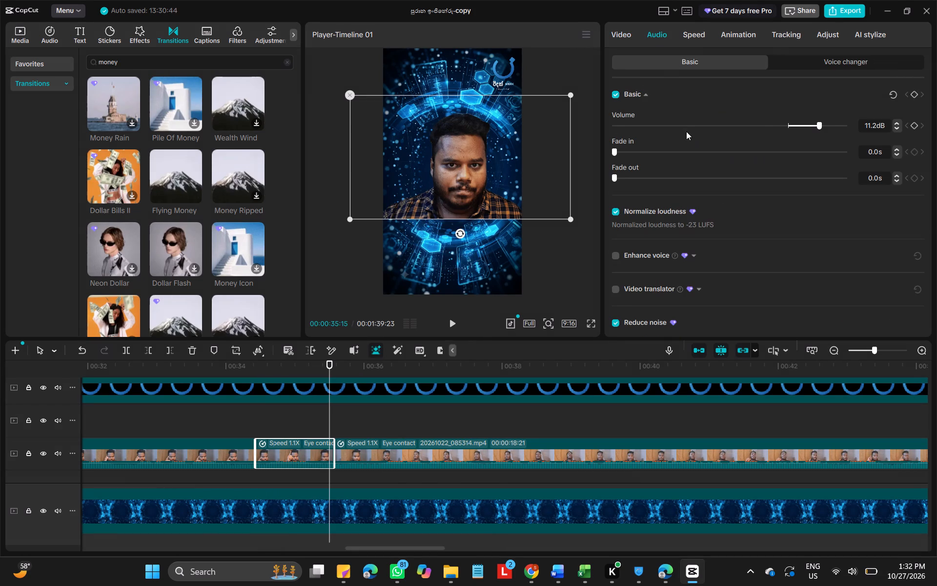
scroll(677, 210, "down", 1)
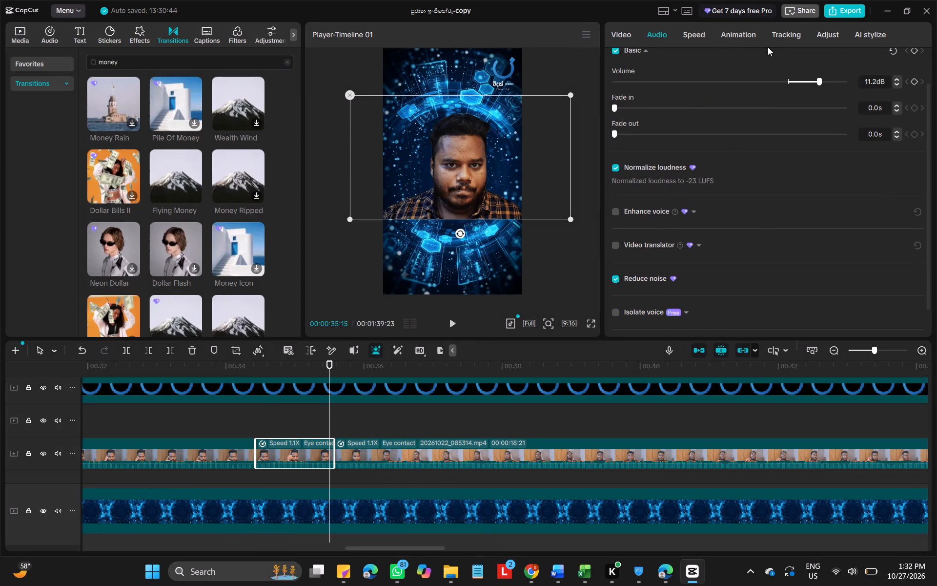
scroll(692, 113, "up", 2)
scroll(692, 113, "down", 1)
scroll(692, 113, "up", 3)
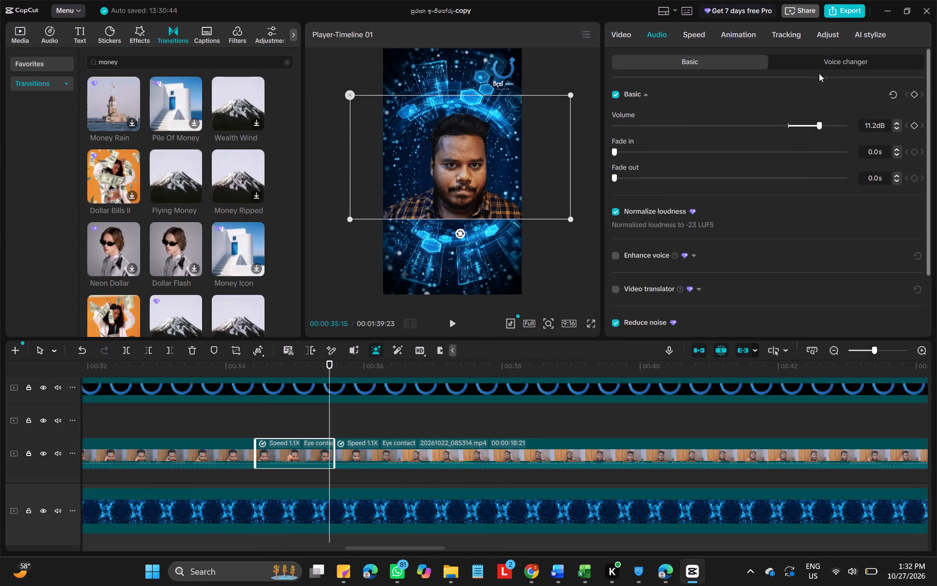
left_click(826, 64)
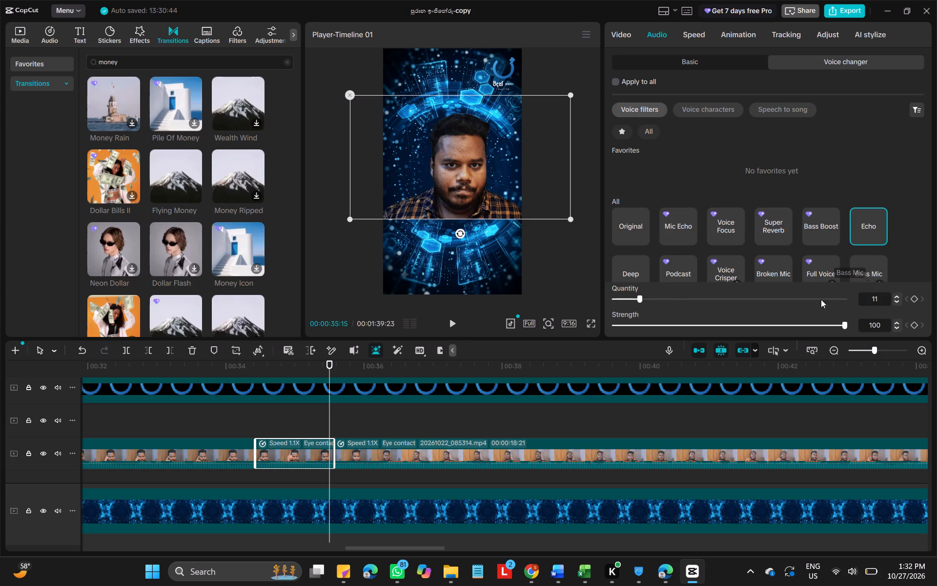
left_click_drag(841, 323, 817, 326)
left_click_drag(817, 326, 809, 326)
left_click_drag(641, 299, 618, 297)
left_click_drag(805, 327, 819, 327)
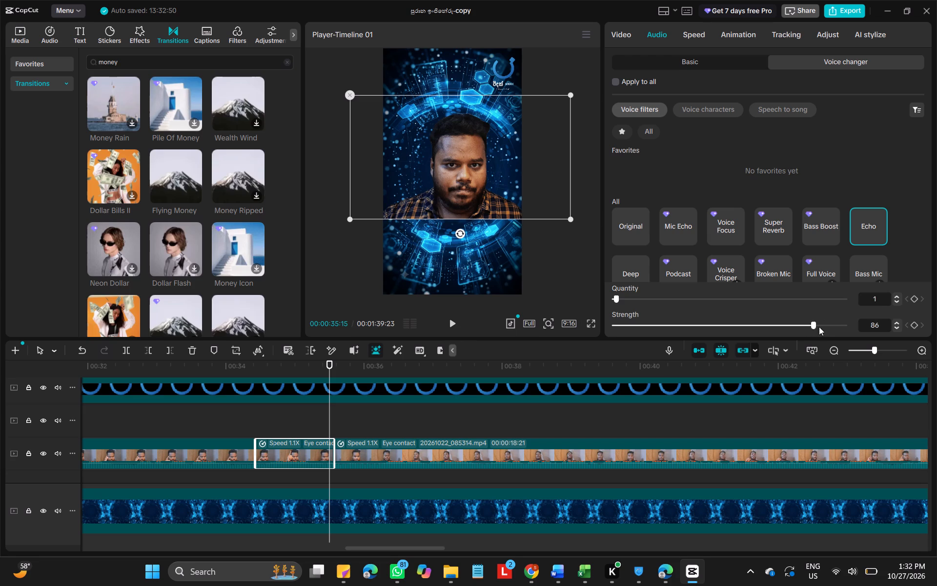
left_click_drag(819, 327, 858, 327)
Play back the short clip to hear the adjusted Echo voice filter.
key("space")
left_click(253, 413)
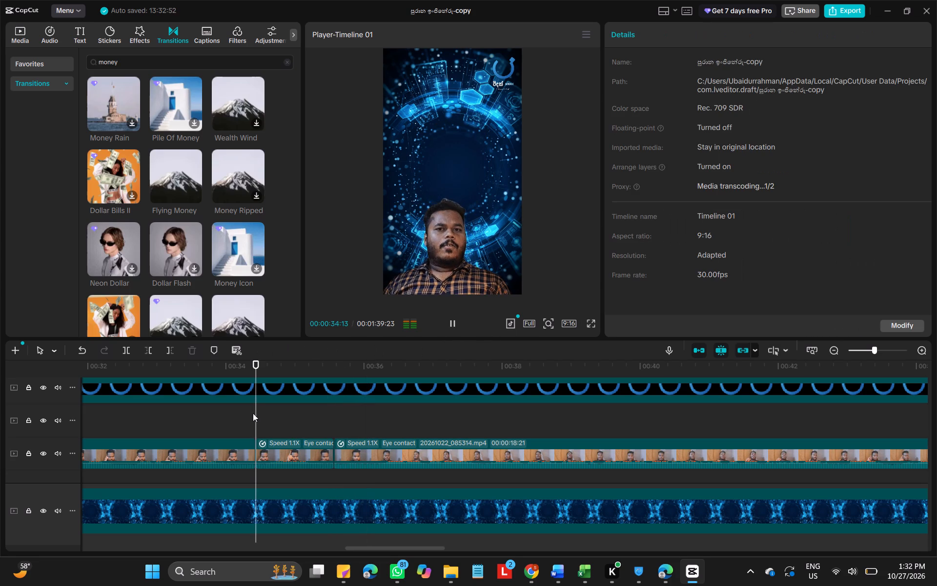
key("space")
key("space")
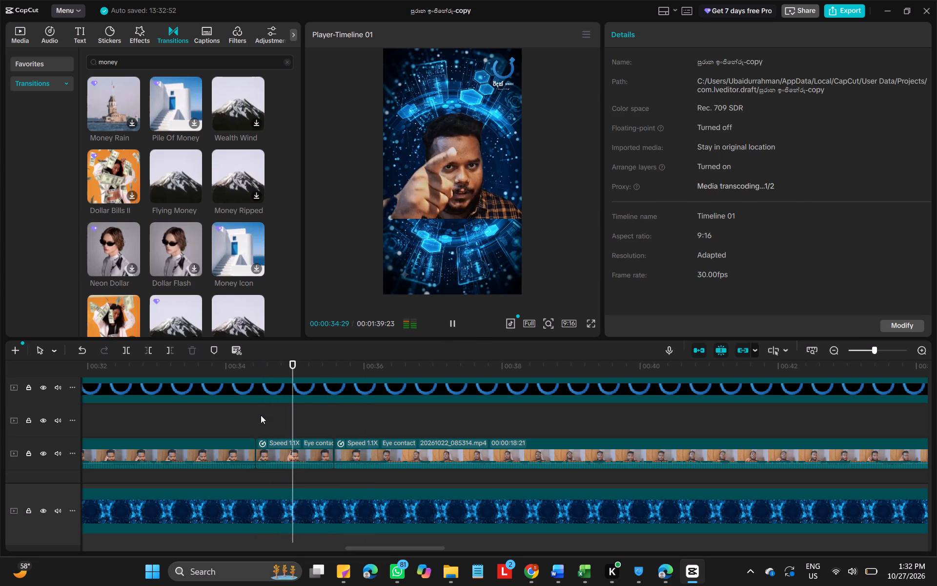
key("space")
left_click(261, 415)
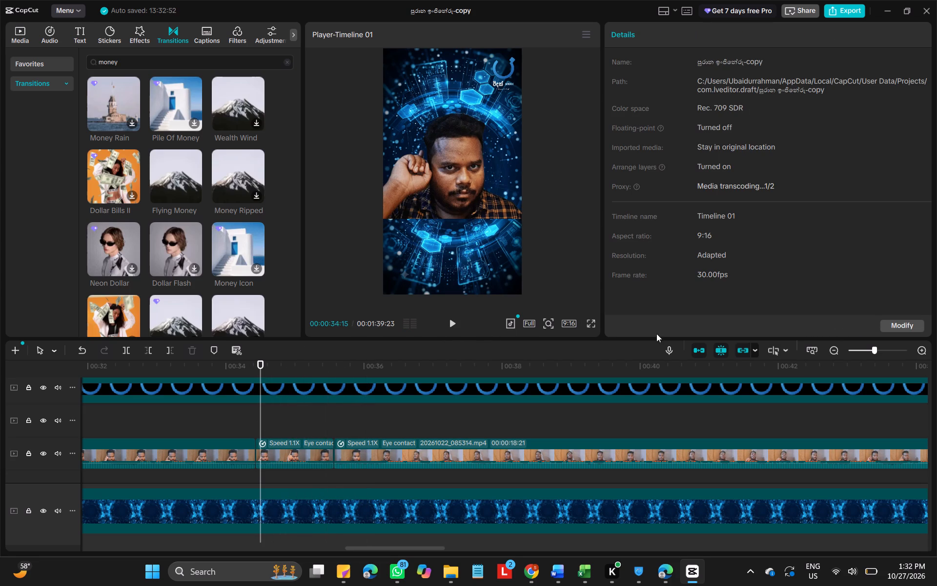
Switch the short clip's voice filter from Echo to Original and listen to part of it.
left_click(303, 446)
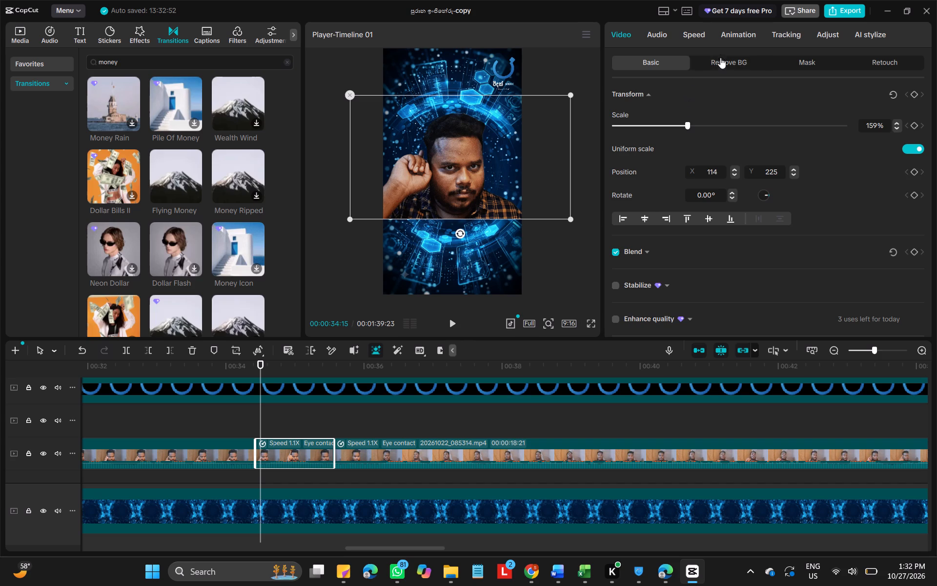
left_click(721, 61)
left_click(655, 30)
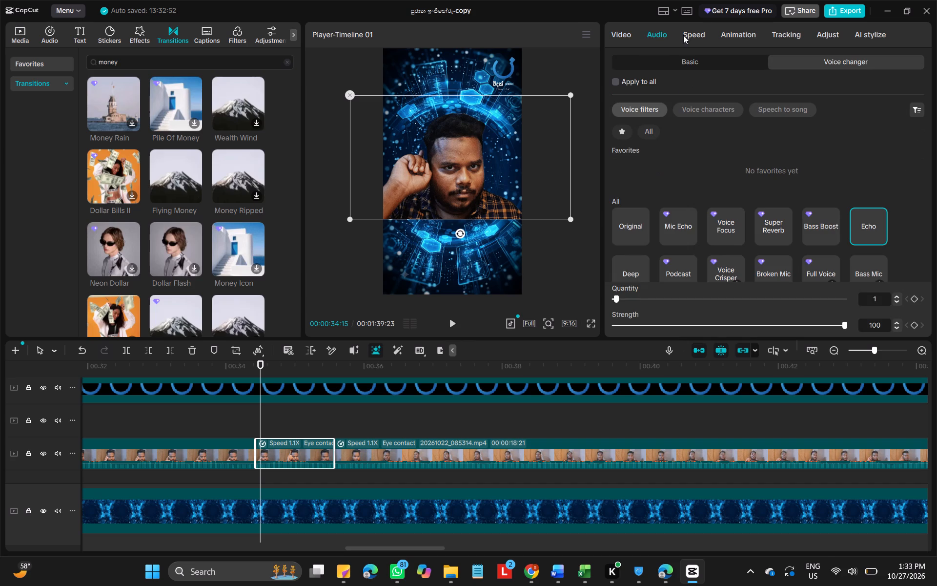
scroll(686, 282, "down", 3)
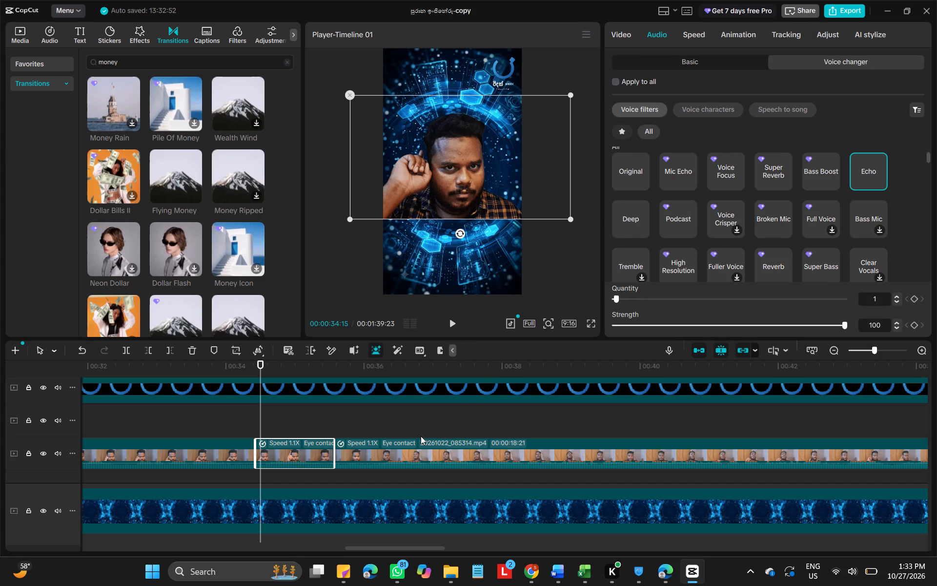
left_click(386, 447)
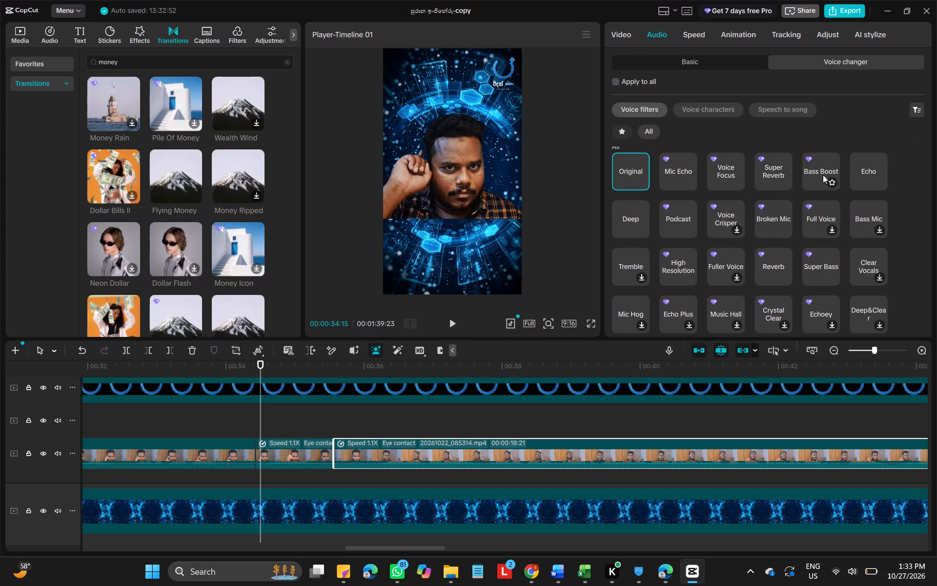
left_click(284, 432)
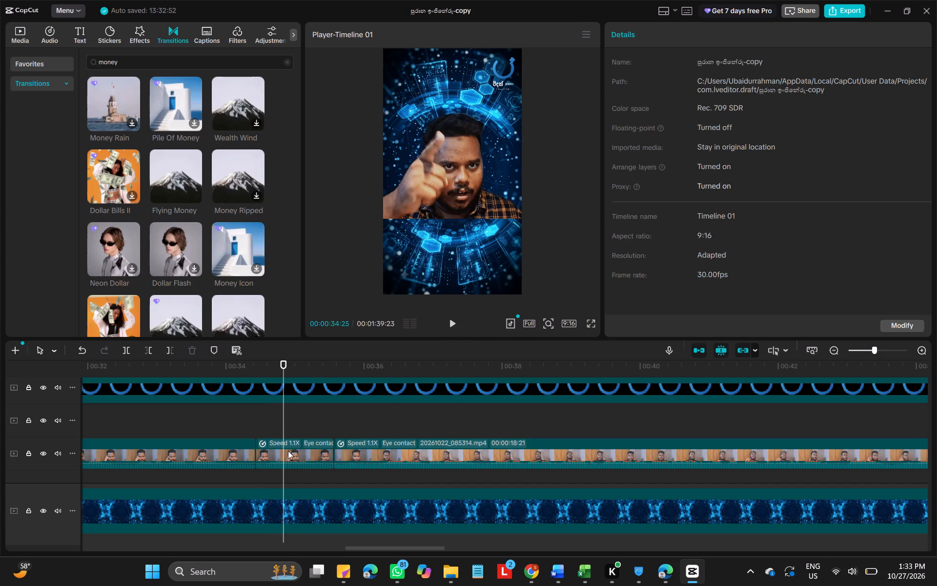
left_click(291, 453)
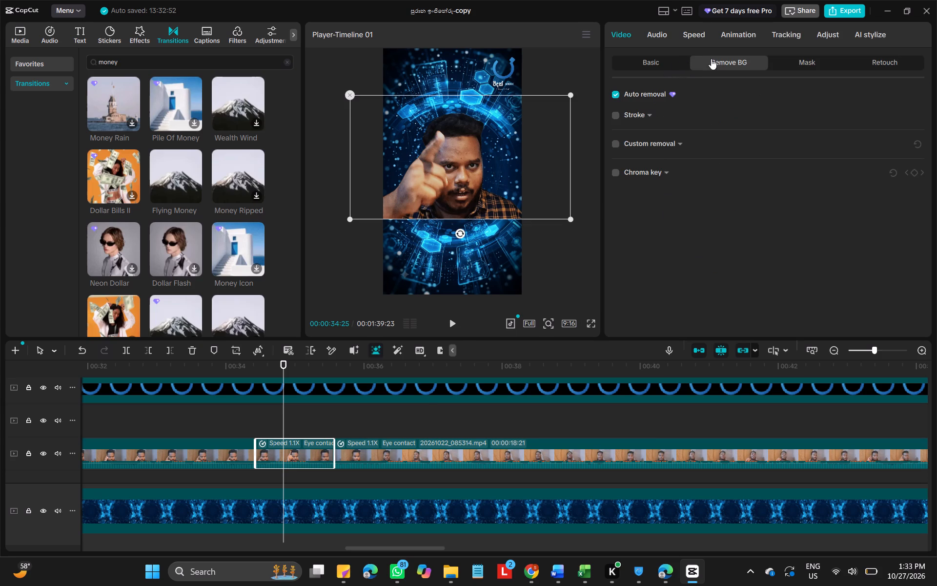
left_click(693, 39)
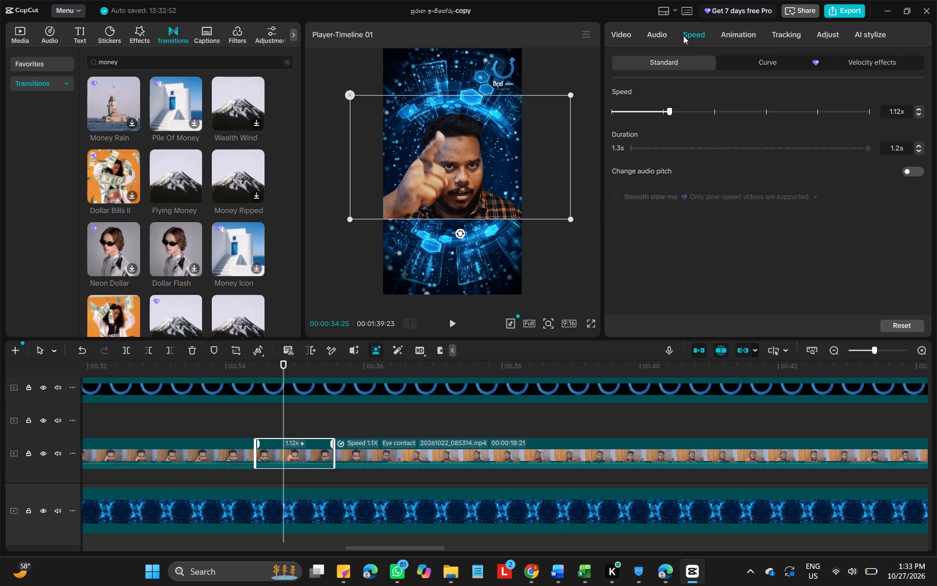
left_click(663, 36)
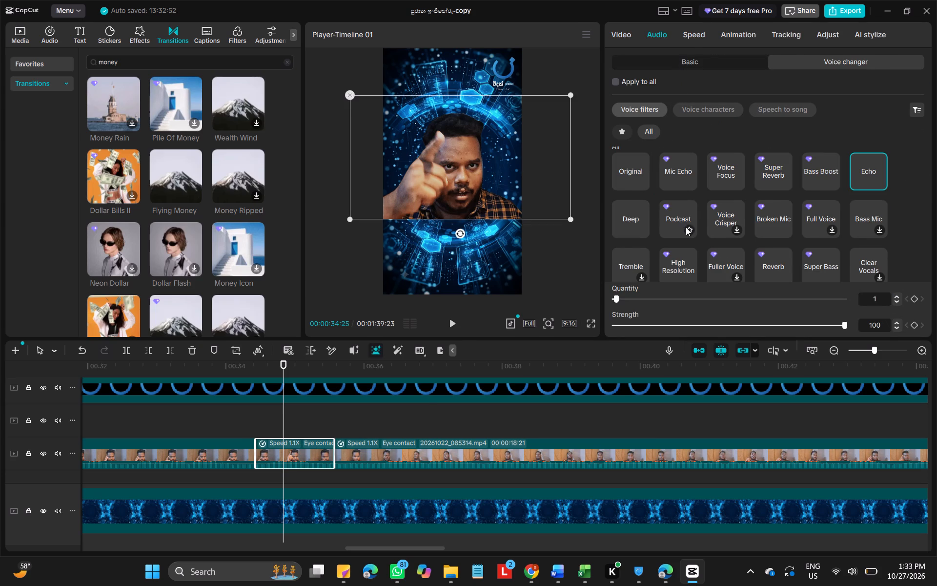
scroll(686, 227, "up", 4)
left_click(769, 167)
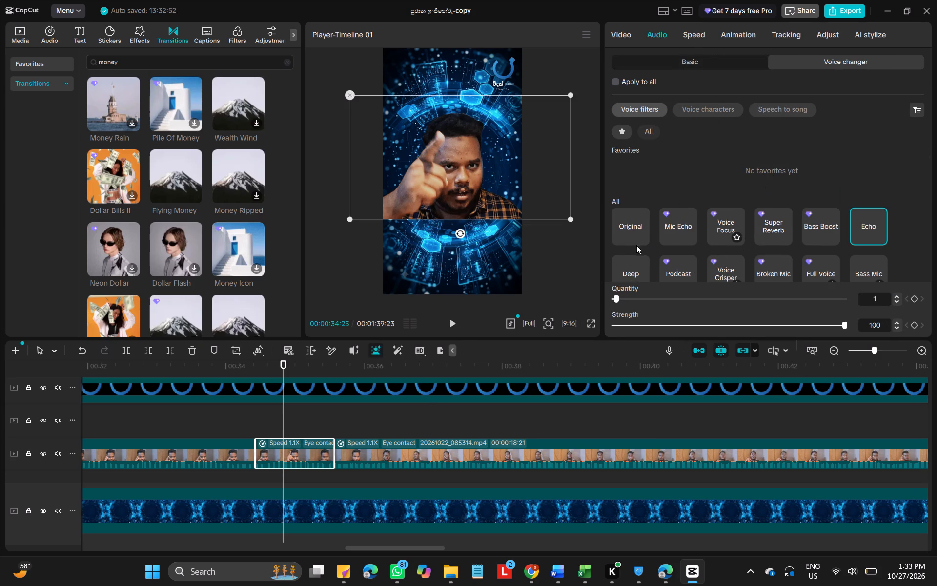
left_click(629, 229)
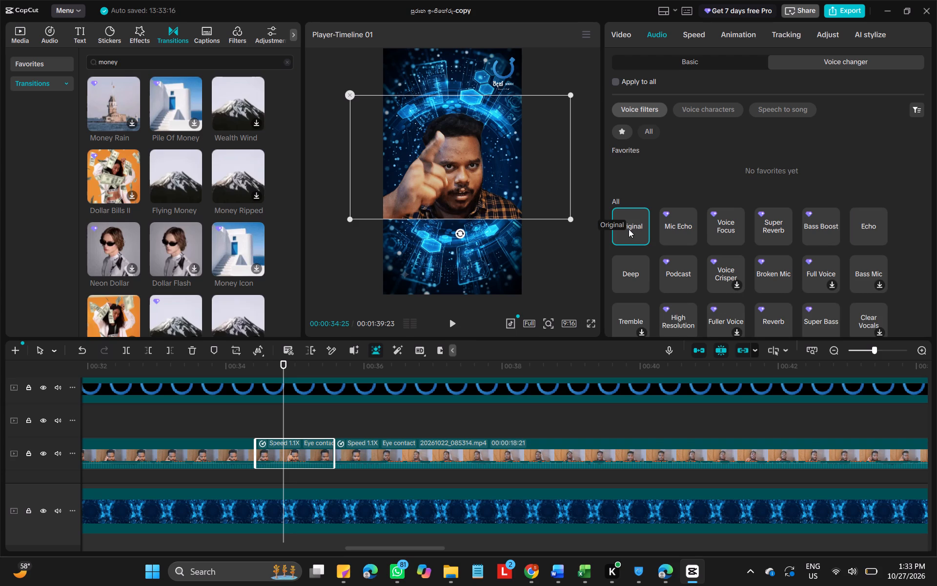
key("space")
key("space")
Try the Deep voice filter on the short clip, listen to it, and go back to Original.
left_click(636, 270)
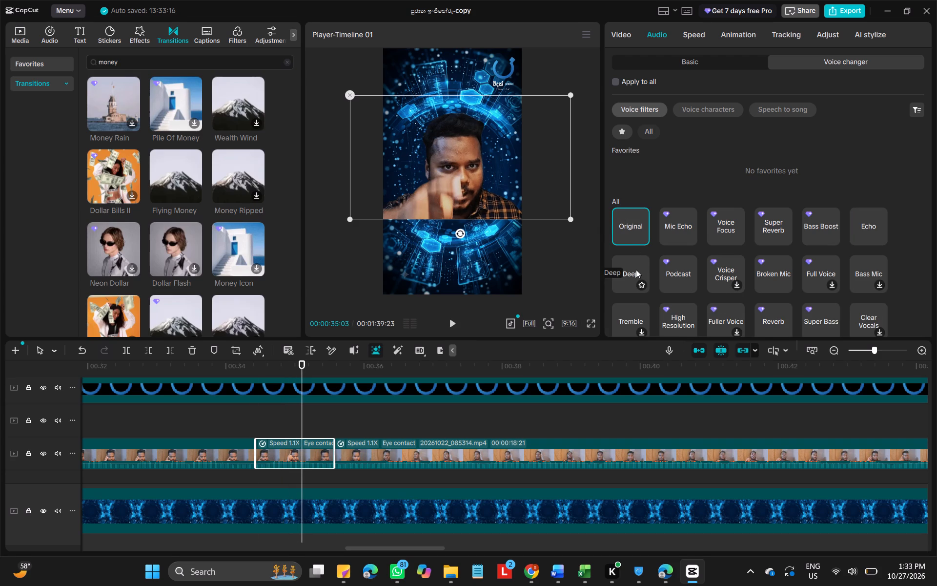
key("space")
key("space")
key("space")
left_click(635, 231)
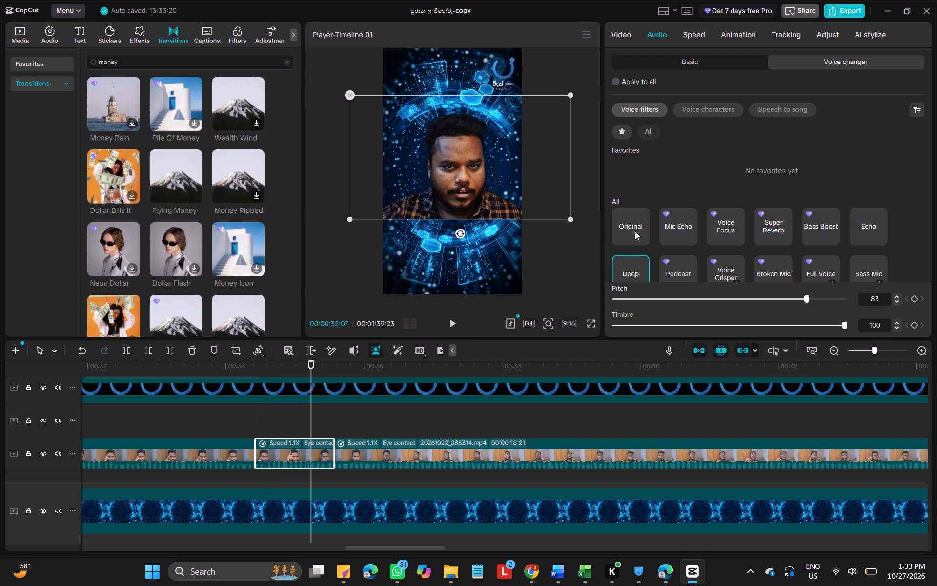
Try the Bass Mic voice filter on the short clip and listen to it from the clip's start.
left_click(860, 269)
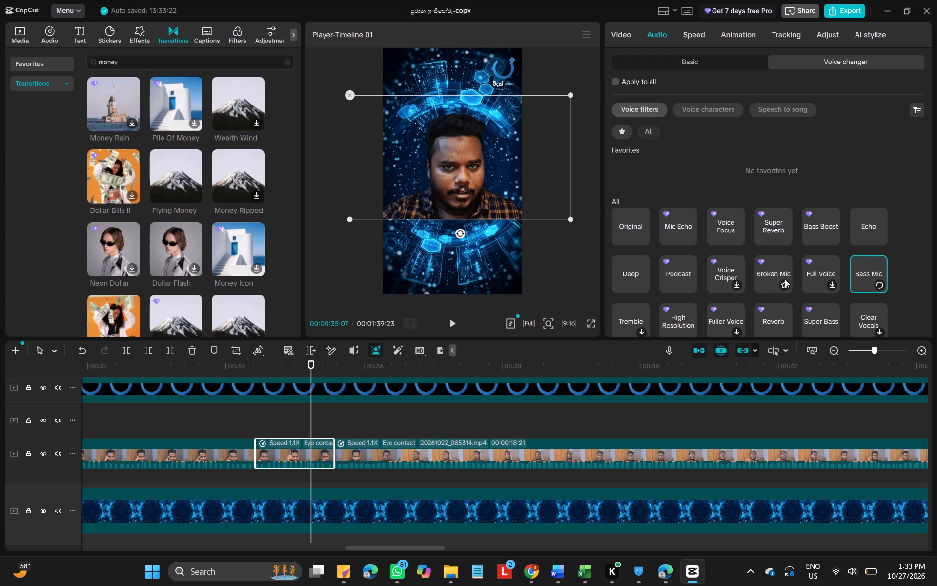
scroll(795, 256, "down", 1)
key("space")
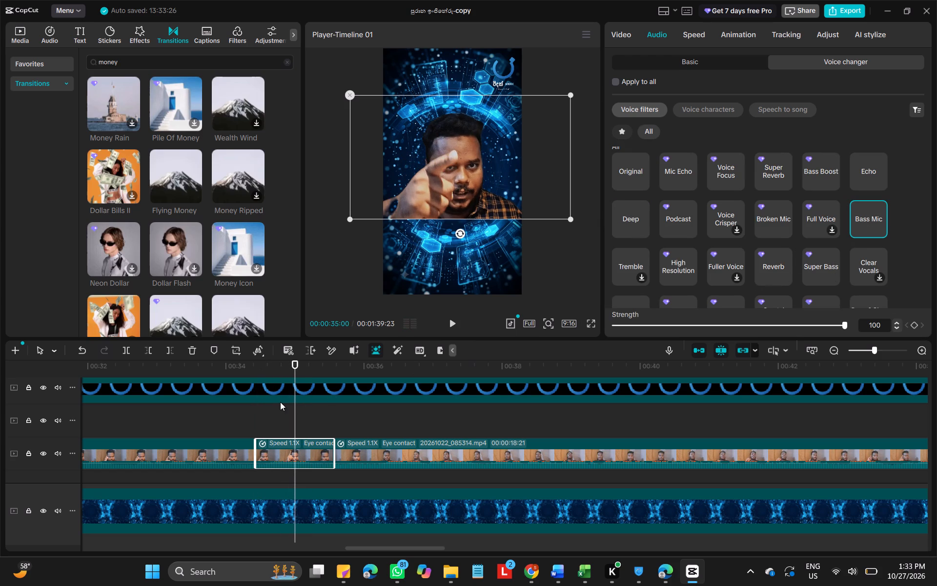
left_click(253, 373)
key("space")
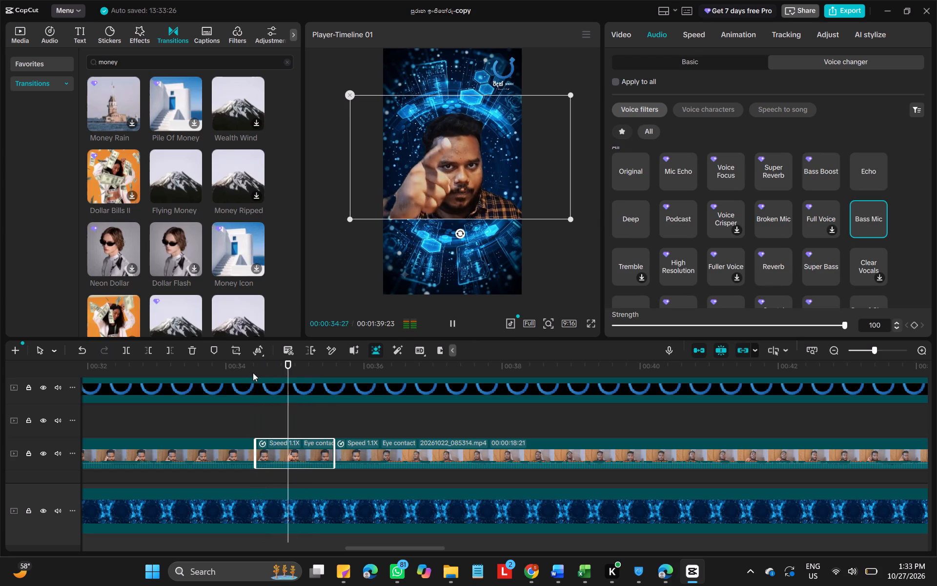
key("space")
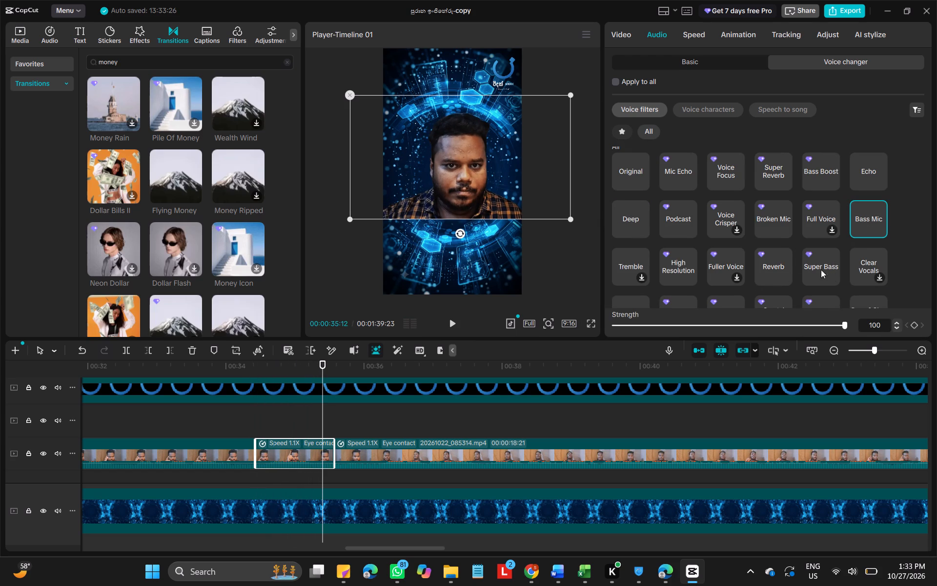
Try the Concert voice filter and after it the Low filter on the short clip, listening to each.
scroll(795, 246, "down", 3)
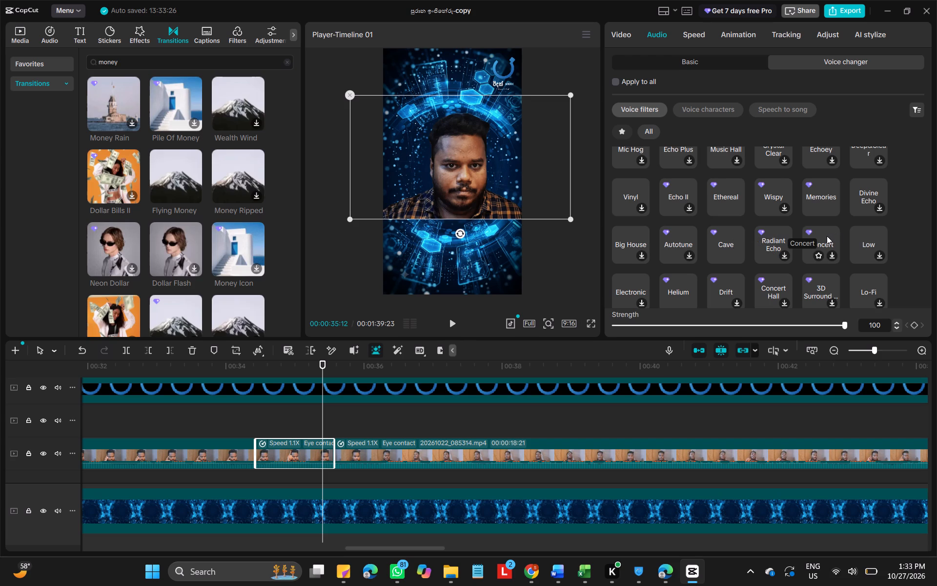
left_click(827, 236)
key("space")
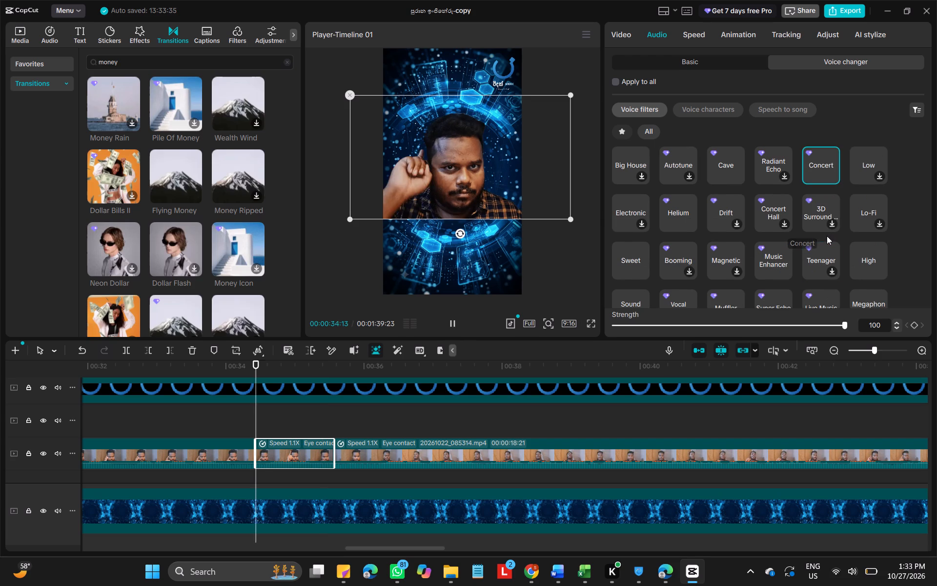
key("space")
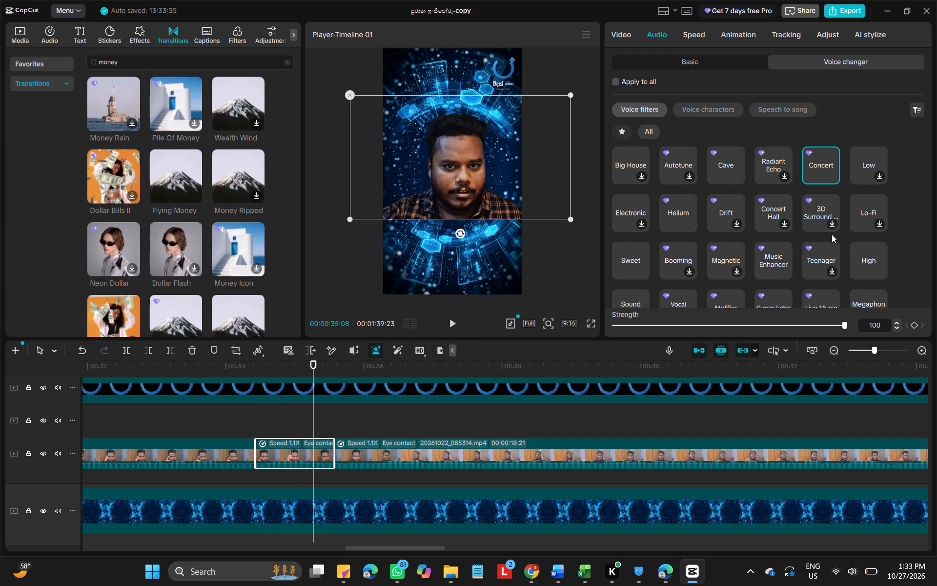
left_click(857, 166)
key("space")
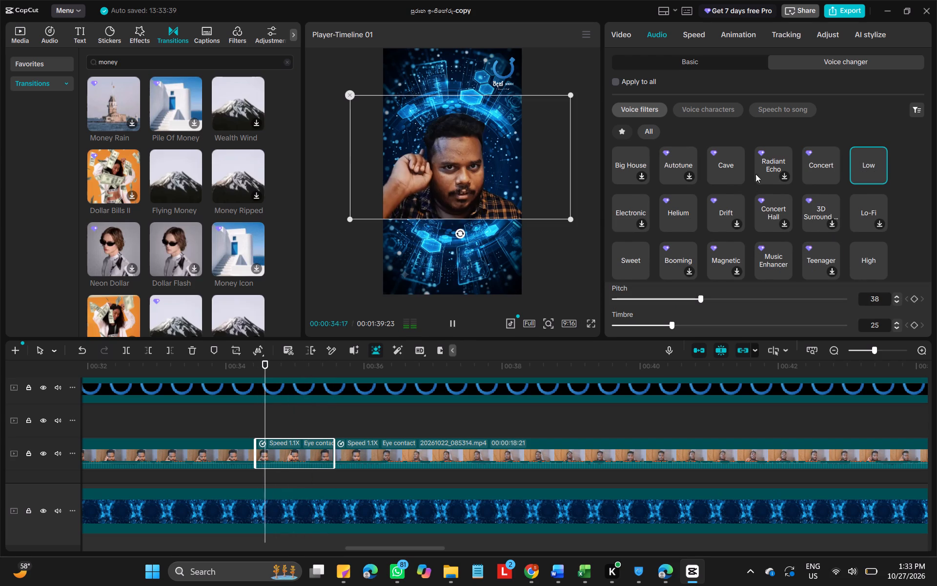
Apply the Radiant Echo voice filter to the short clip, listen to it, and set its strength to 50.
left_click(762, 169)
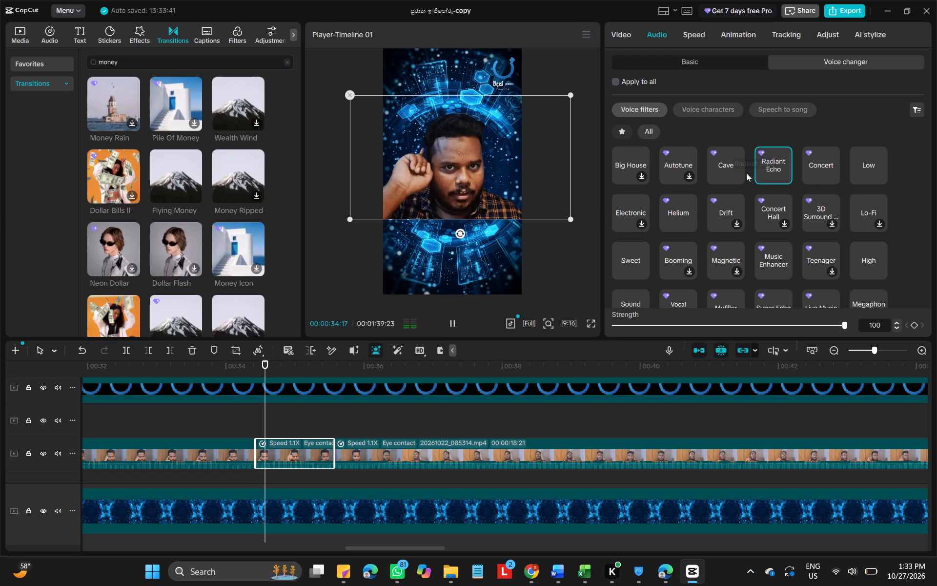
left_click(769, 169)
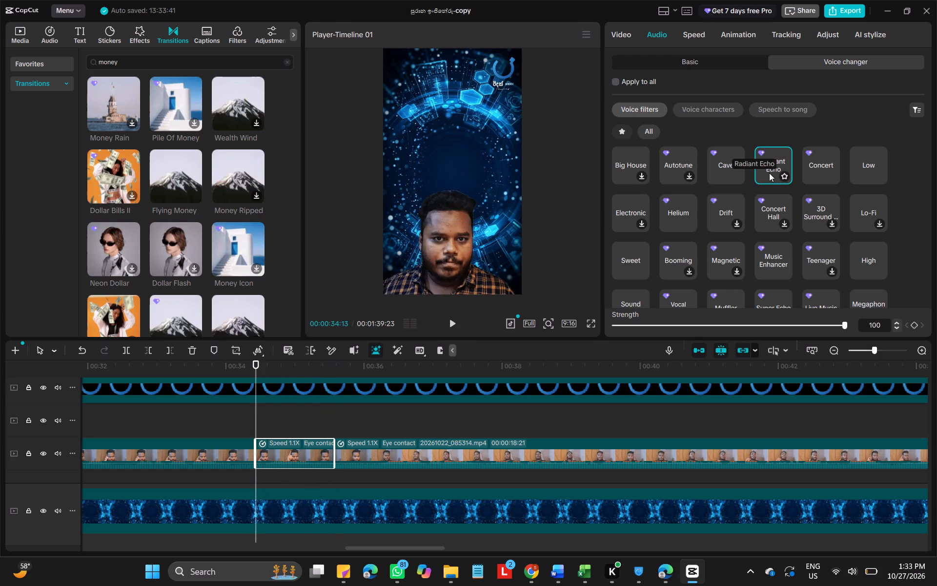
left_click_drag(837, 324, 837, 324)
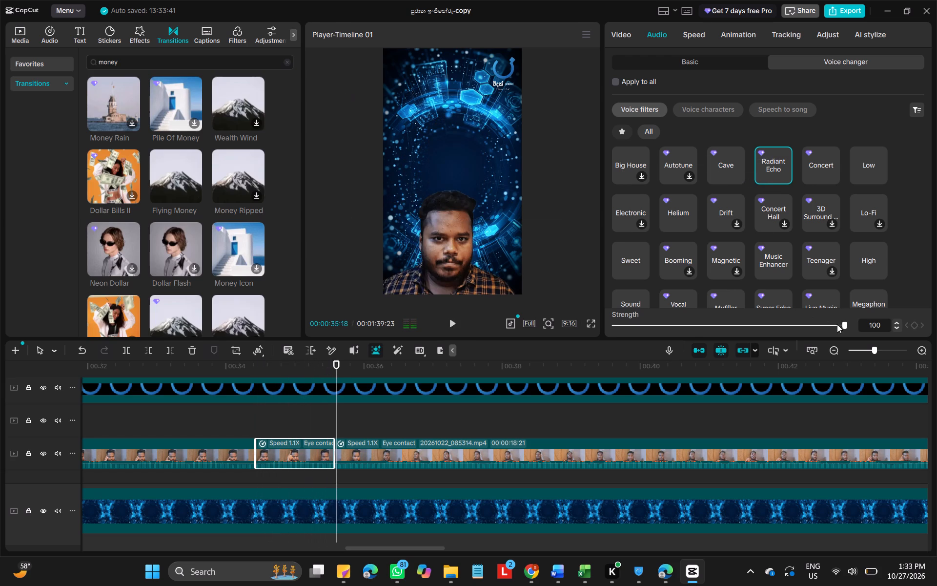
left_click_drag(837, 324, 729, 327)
Play back the short clip and the start of the following clip to hear the weakened Radiant Echo filter.
key("space")
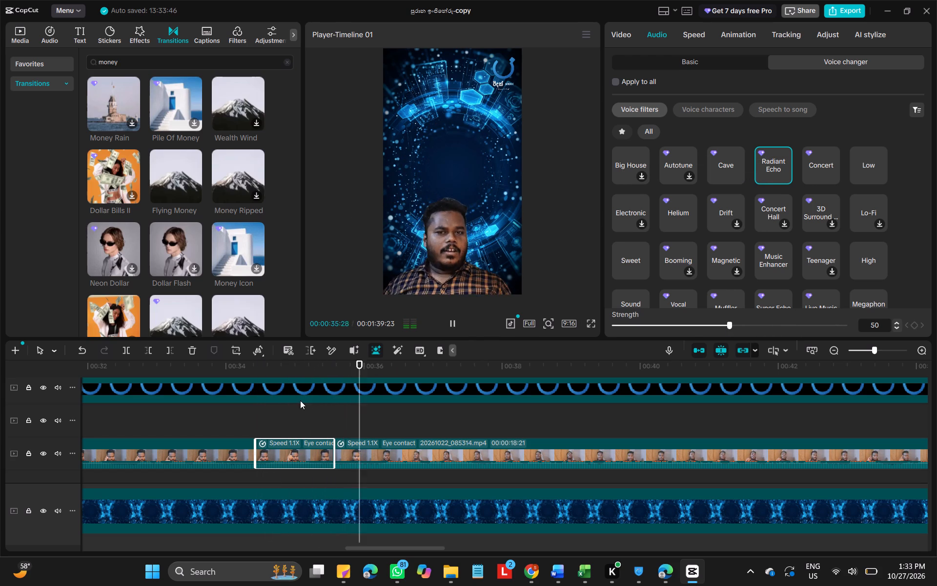
left_click(286, 396)
left_click(267, 366)
key("space")
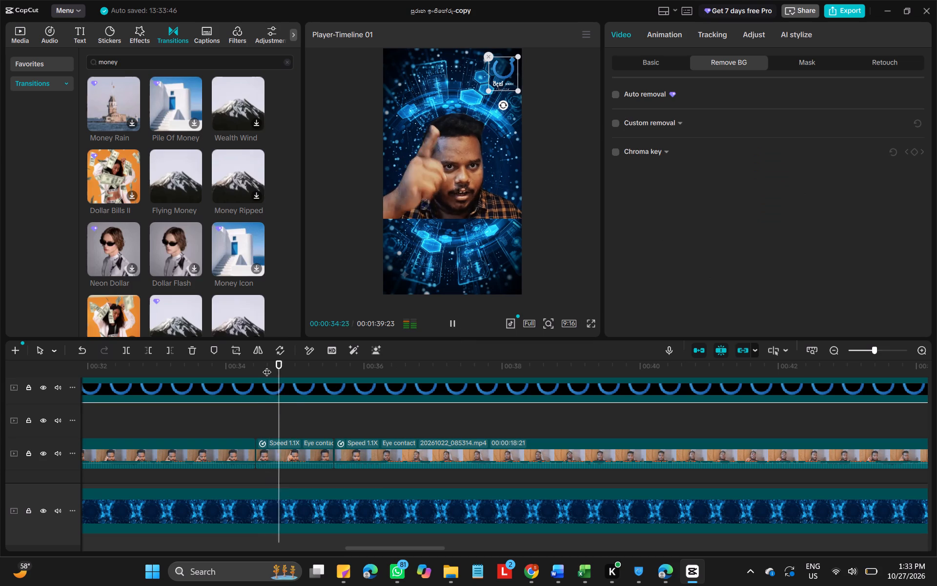
left_click(277, 446)
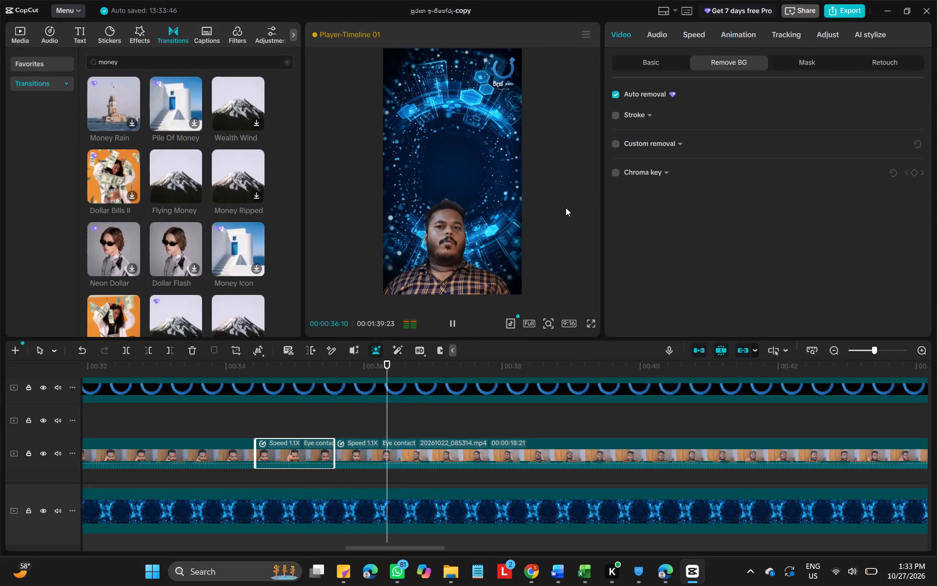
key("space")
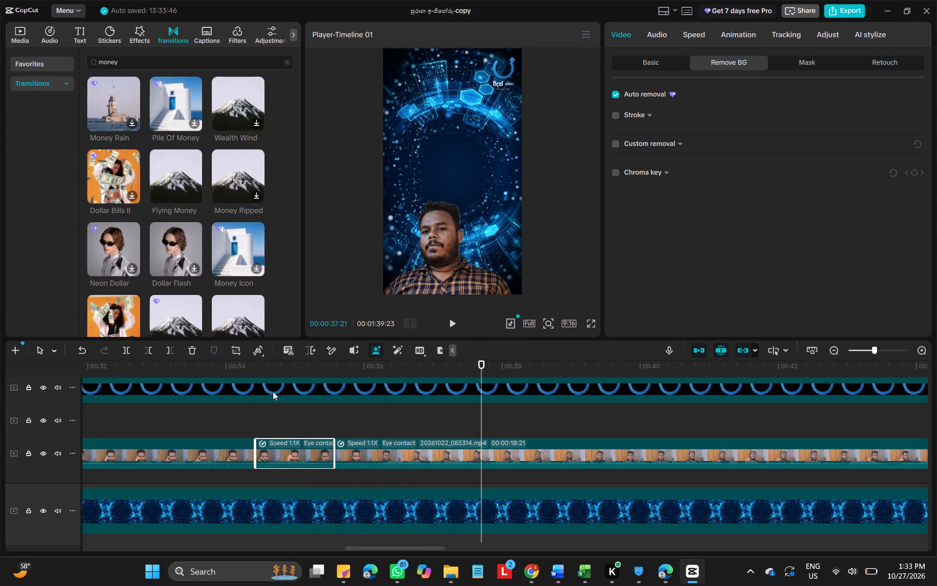
left_click(251, 374)
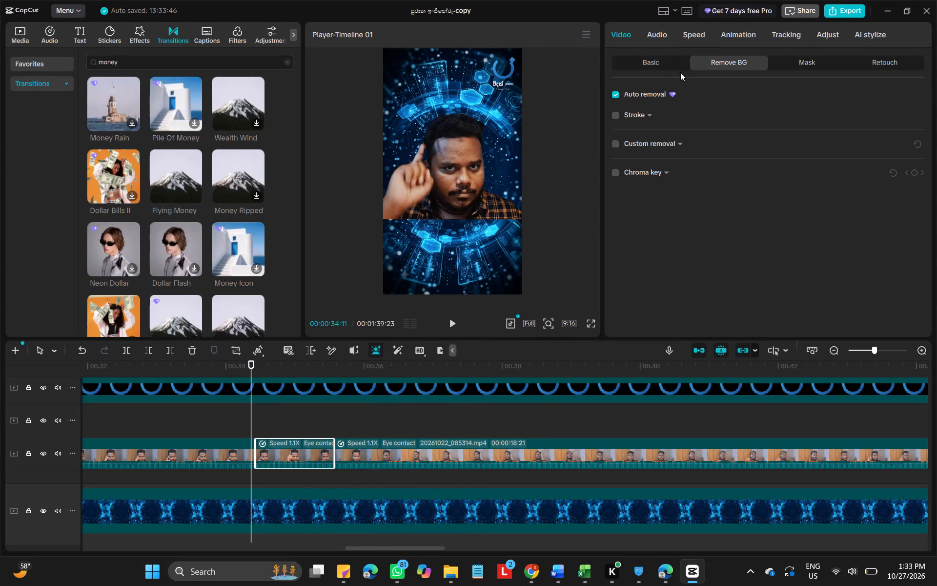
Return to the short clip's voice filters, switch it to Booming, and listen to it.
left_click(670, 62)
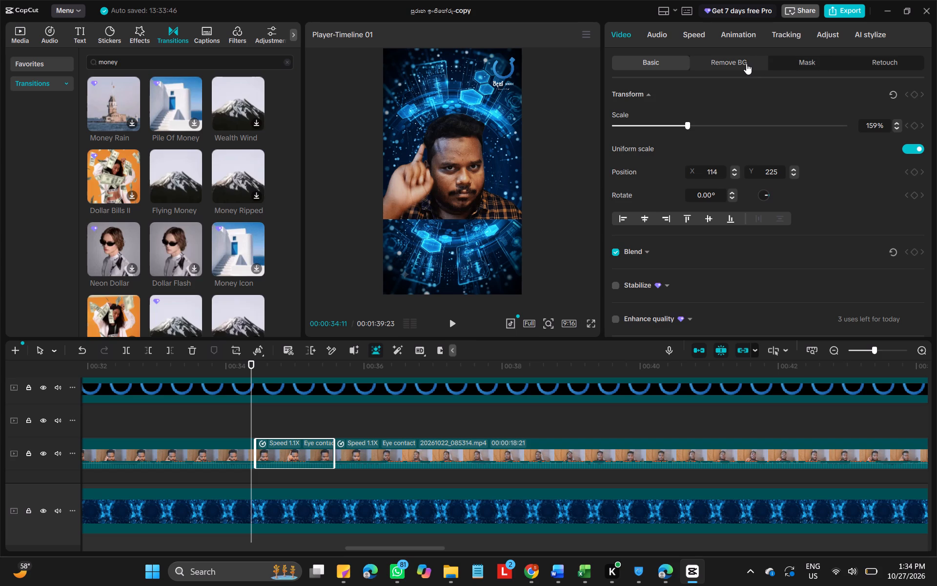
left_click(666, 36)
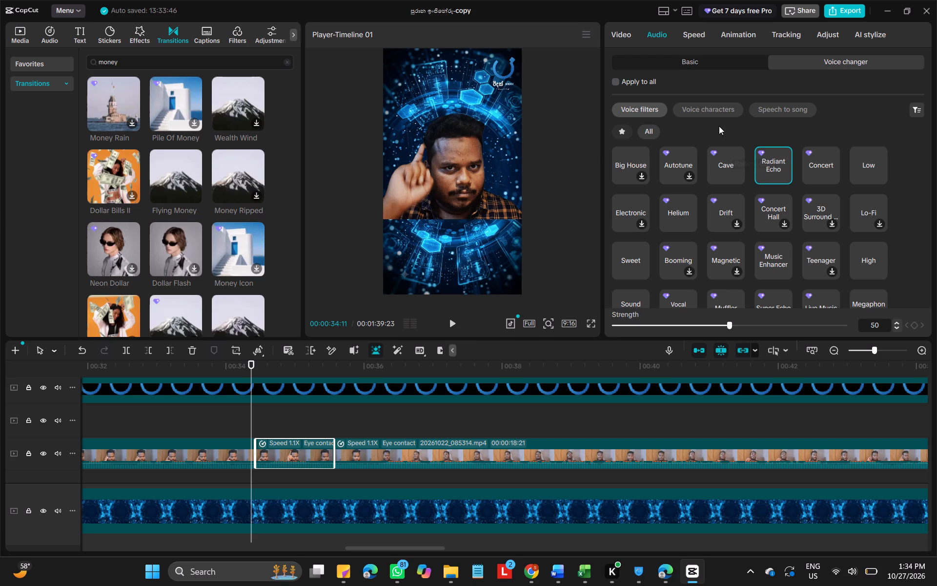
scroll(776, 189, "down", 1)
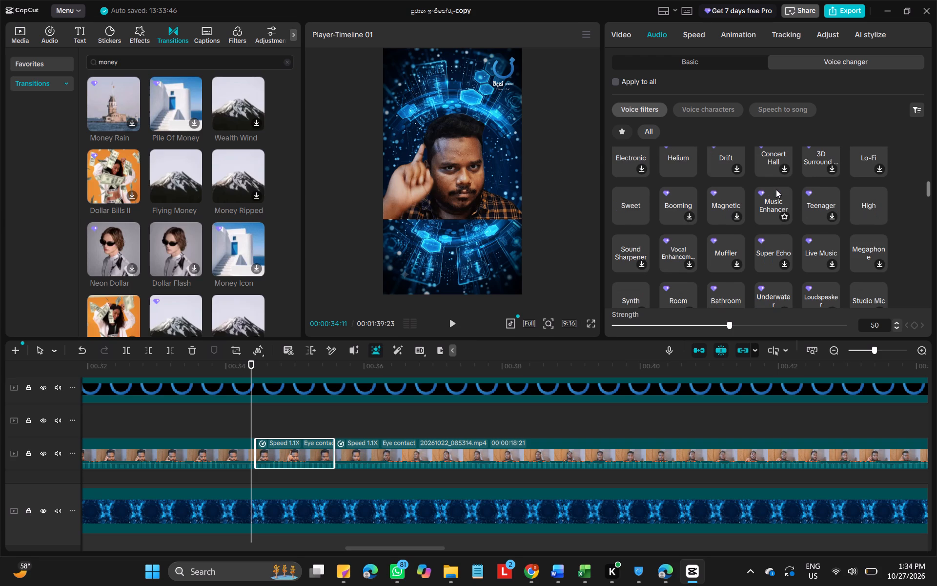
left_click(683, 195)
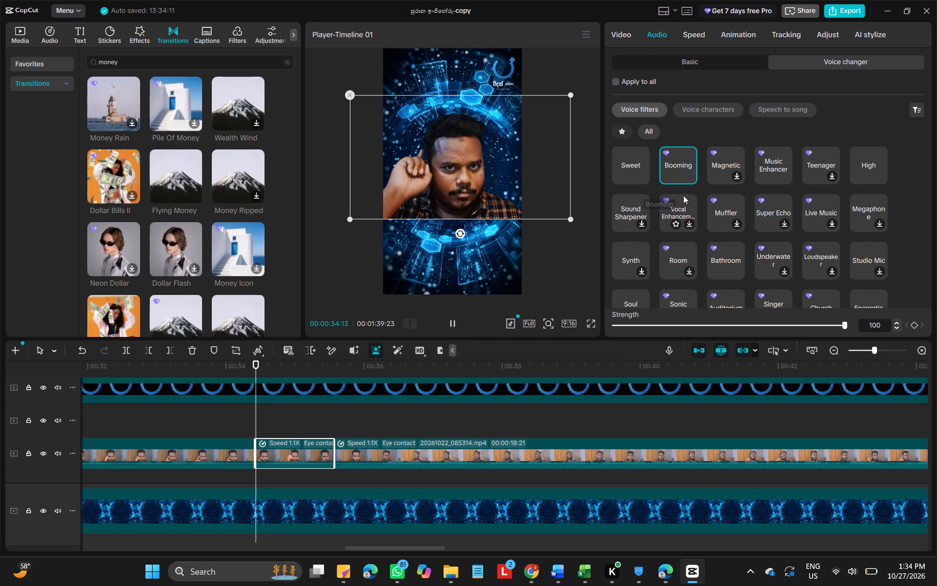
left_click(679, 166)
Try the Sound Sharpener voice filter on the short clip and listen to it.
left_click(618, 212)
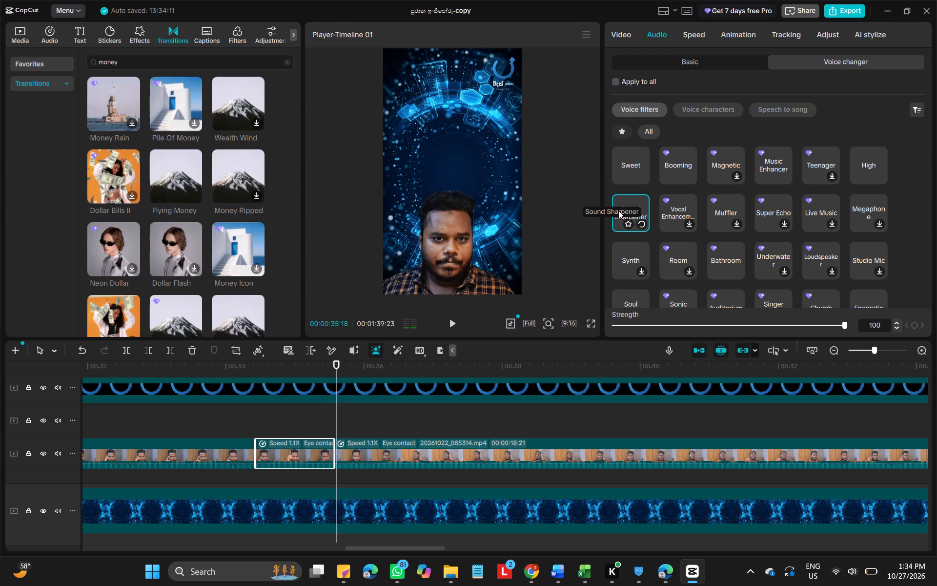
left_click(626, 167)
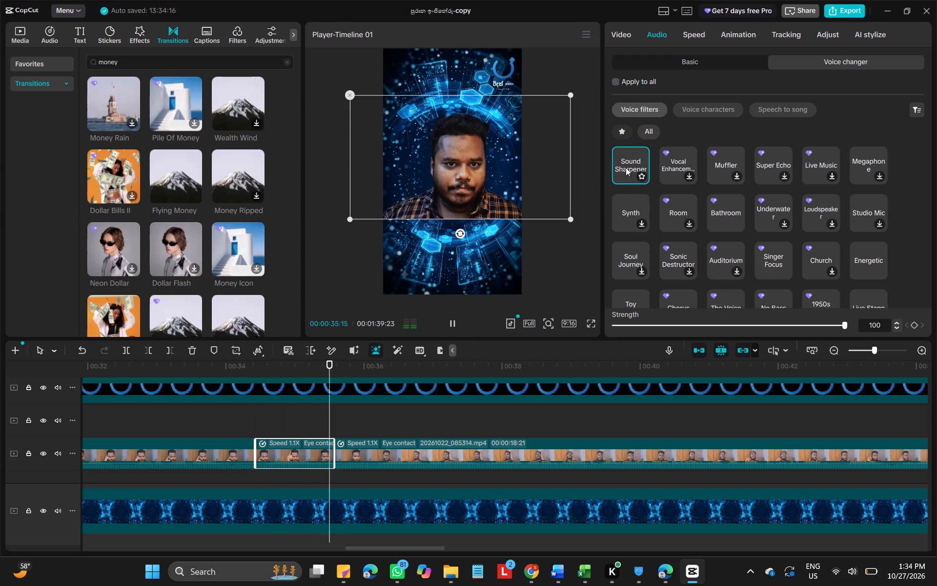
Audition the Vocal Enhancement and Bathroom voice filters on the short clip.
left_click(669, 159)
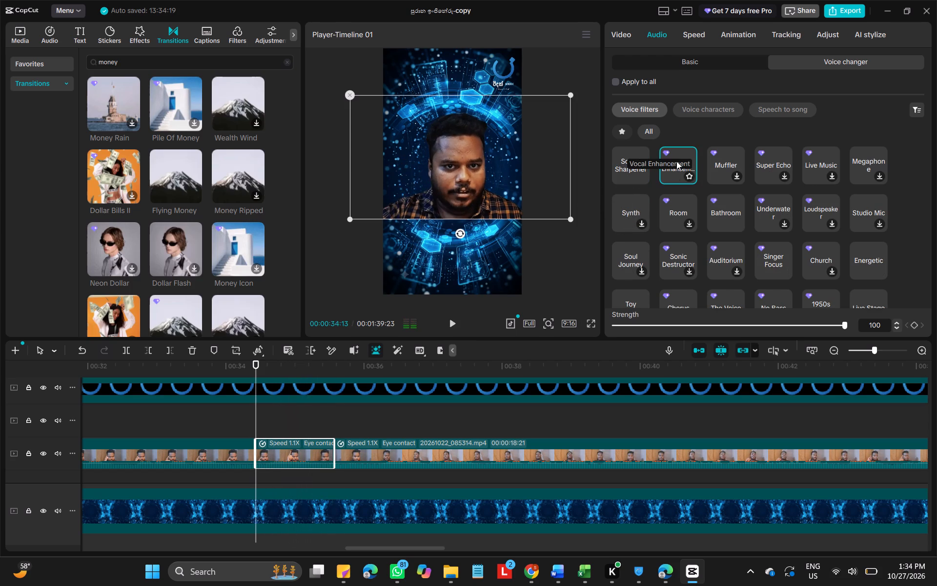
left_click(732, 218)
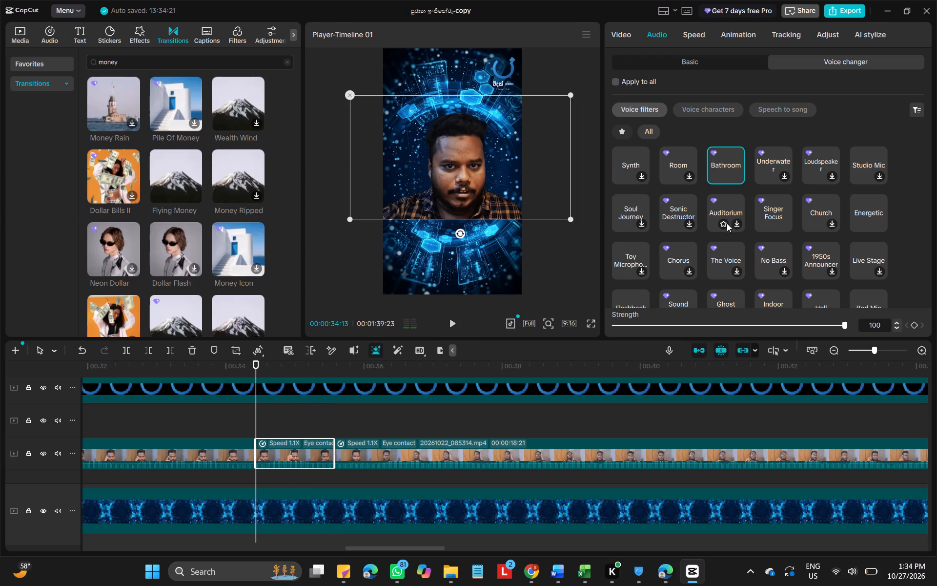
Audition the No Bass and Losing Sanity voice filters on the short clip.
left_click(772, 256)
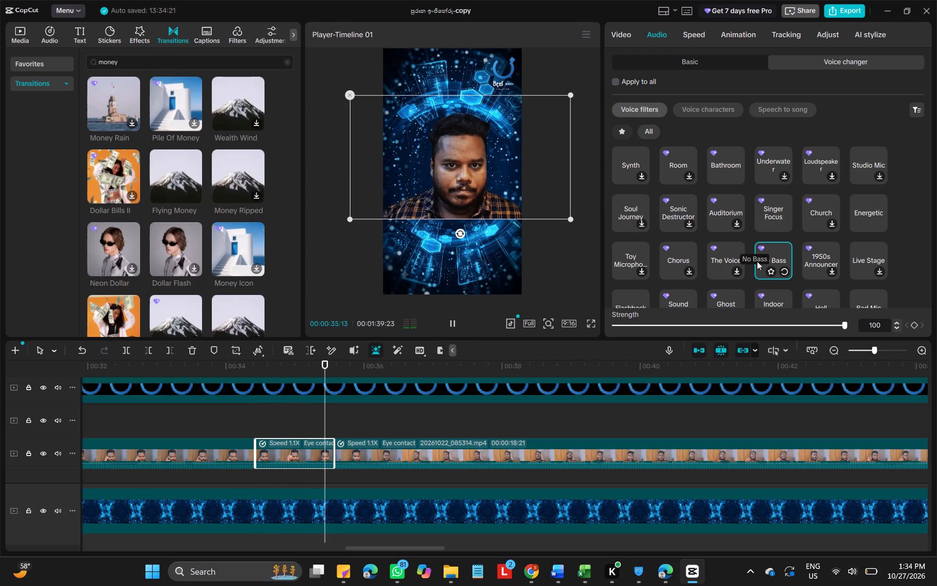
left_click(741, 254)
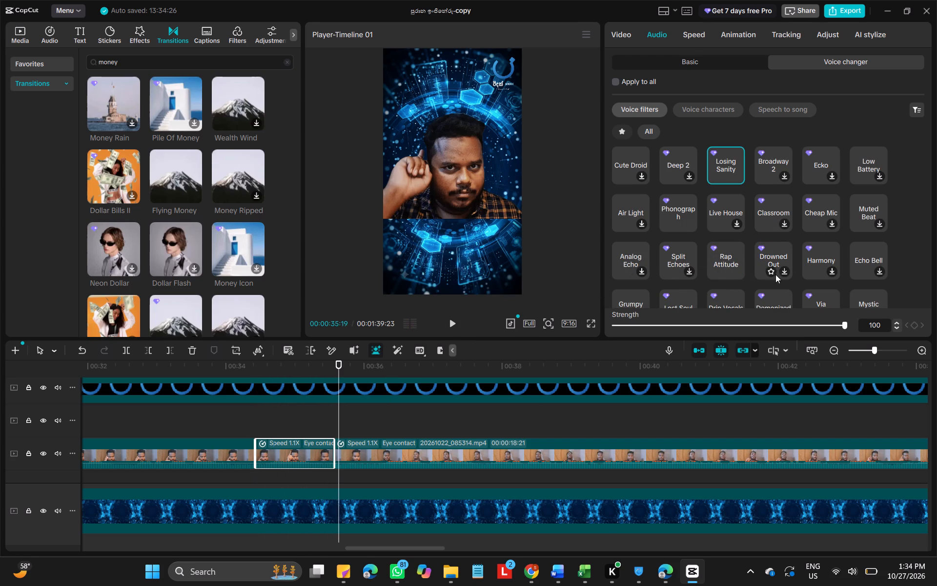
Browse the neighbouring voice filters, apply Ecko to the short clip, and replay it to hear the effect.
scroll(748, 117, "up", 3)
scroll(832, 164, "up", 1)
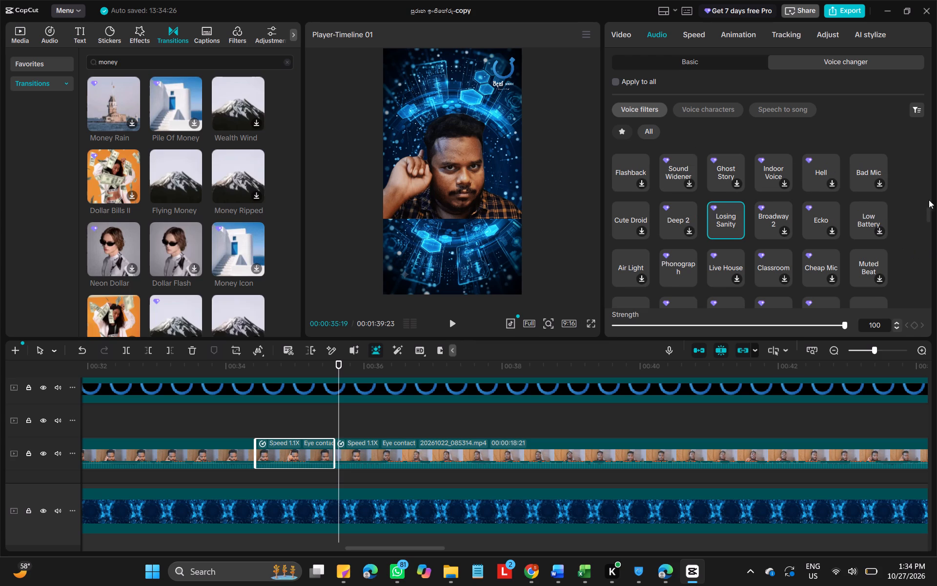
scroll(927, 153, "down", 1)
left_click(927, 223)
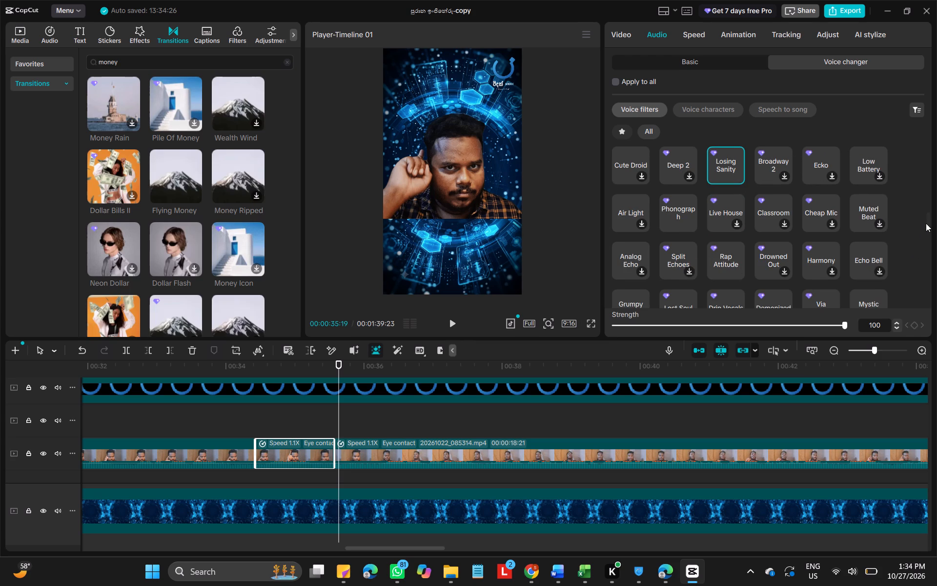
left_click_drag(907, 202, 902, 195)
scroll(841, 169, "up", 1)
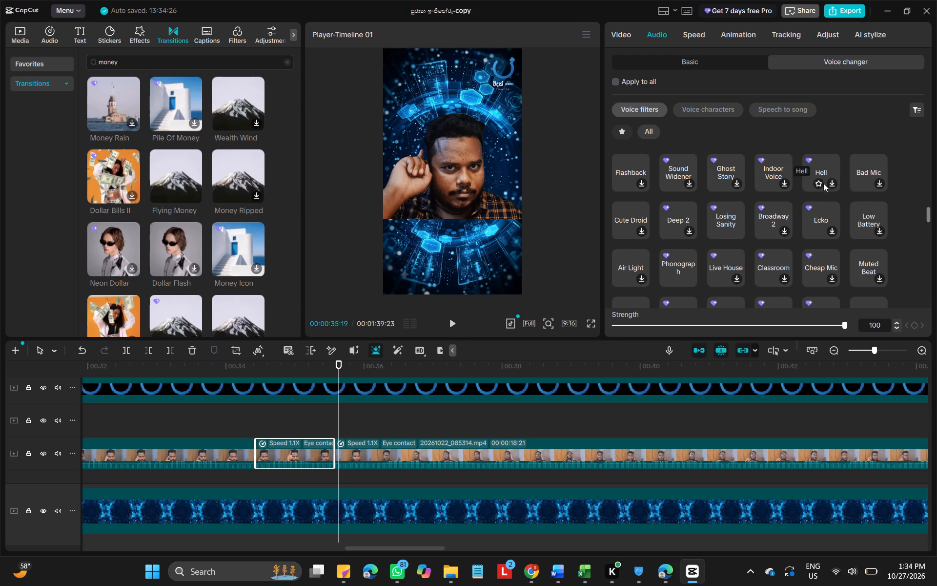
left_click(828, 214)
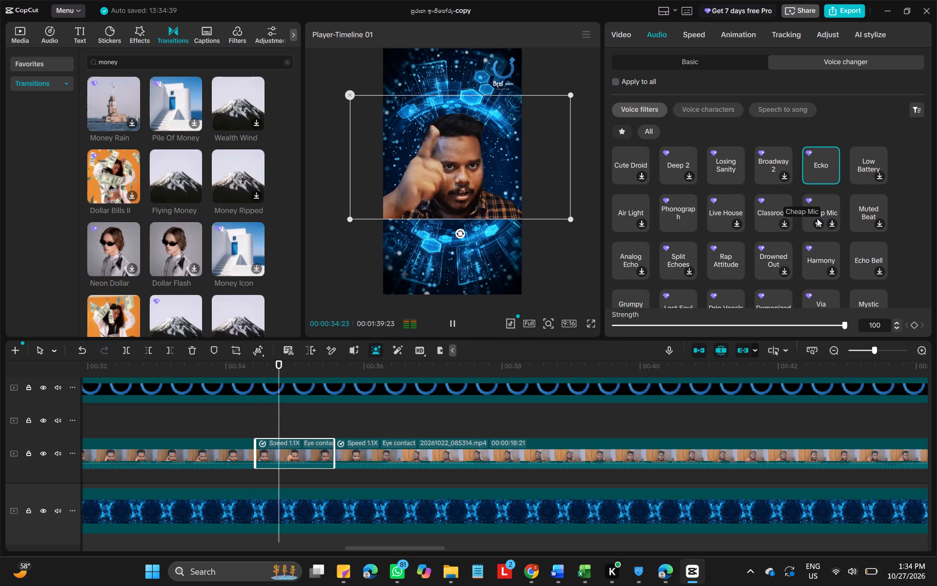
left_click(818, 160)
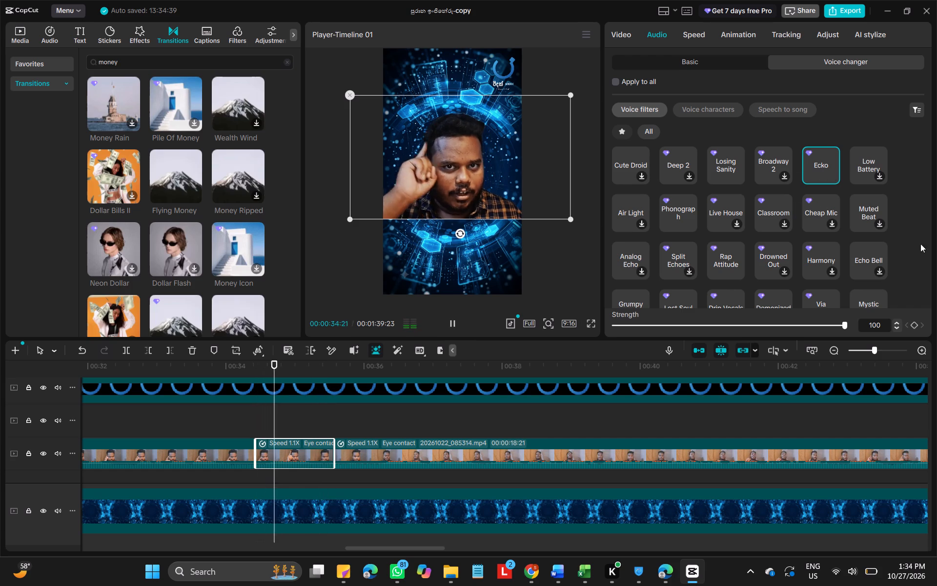
Switch the short clip's voice filter to Harmony and listen to it.
left_click(811, 244)
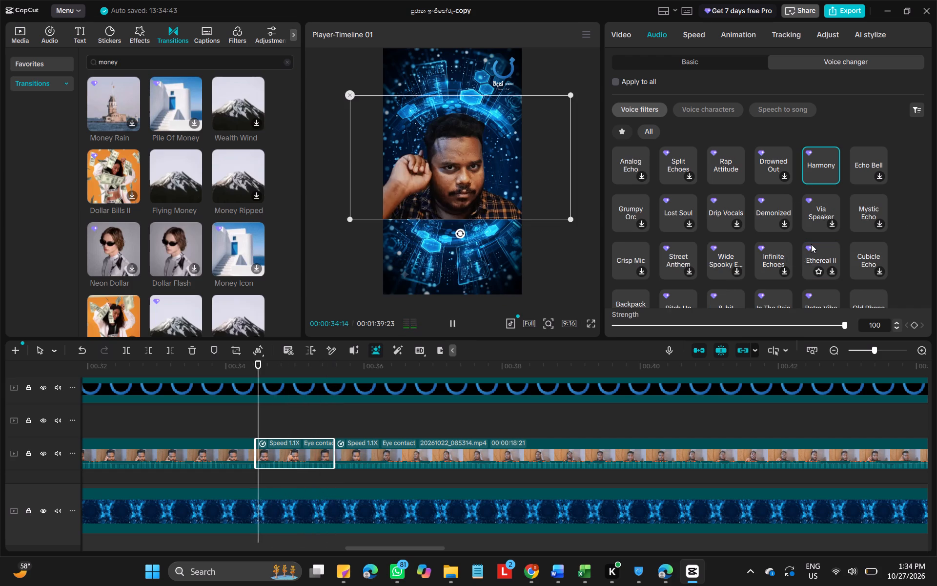
scroll(846, 199, "up", 3)
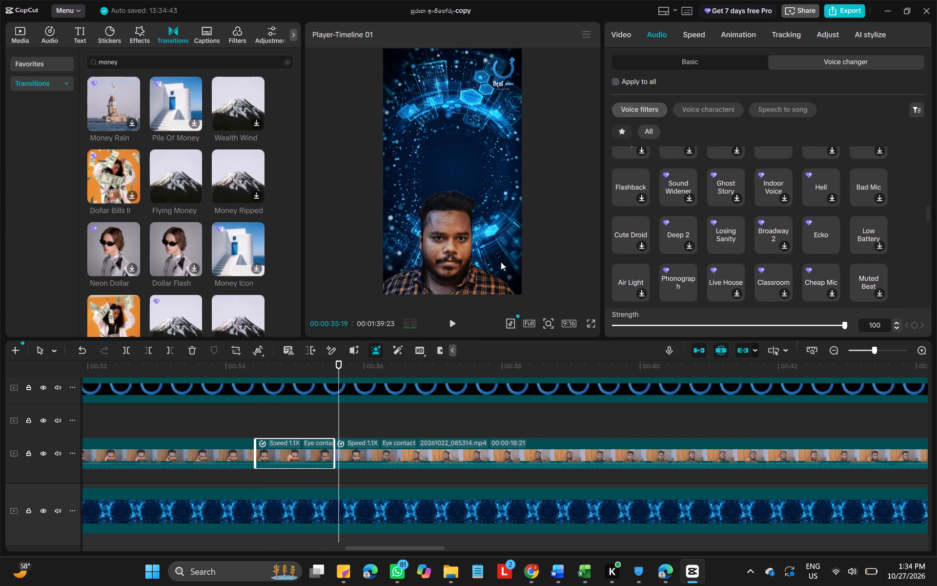
Look back through the voice filters from the current spot up to the beginning of the list.
scroll(793, 173, "up", 5)
scroll(793, 172, "down", 1)
scroll(793, 172, "up", 1)
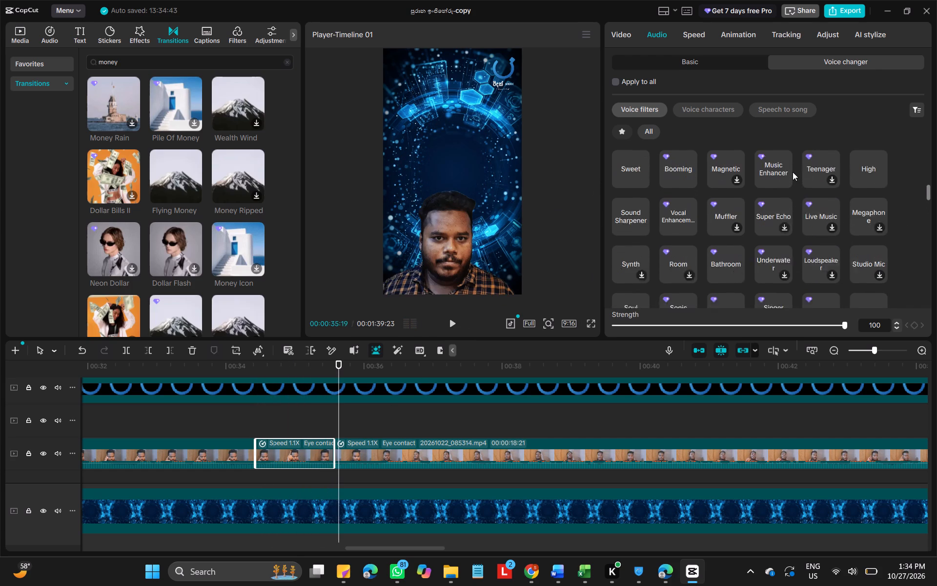
scroll(793, 172, "up", 3)
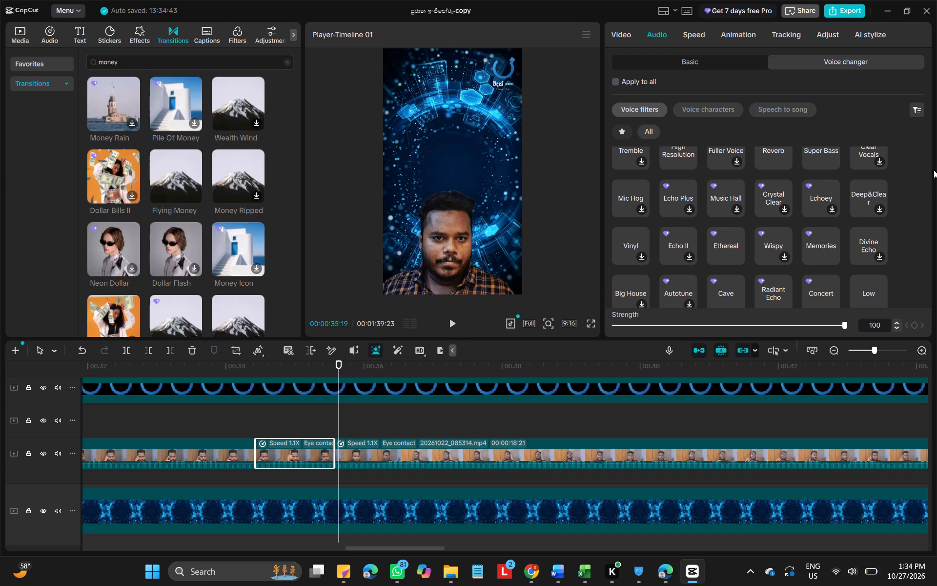
left_click(925, 168)
left_click_drag(933, 172, 929, 138)
scroll(908, 175, "up", 1)
scroll(908, 175, "down", 1)
scroll(908, 175, "up", 1)
scroll(908, 175, "down", 1)
scroll(908, 175, "up", 3)
scroll(910, 173, "down", 1)
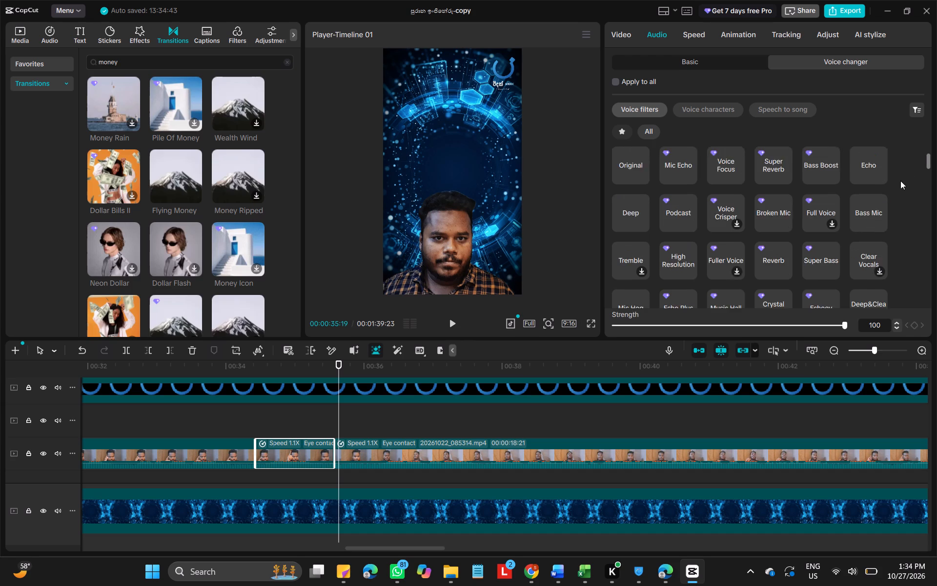
scroll(896, 183, "up", 4)
scroll(895, 183, "down", 1)
scroll(895, 183, "up", 4)
scroll(896, 192, "down", 1)
scroll(896, 192, "up", 1)
left_click_drag(721, 170, 657, 152)
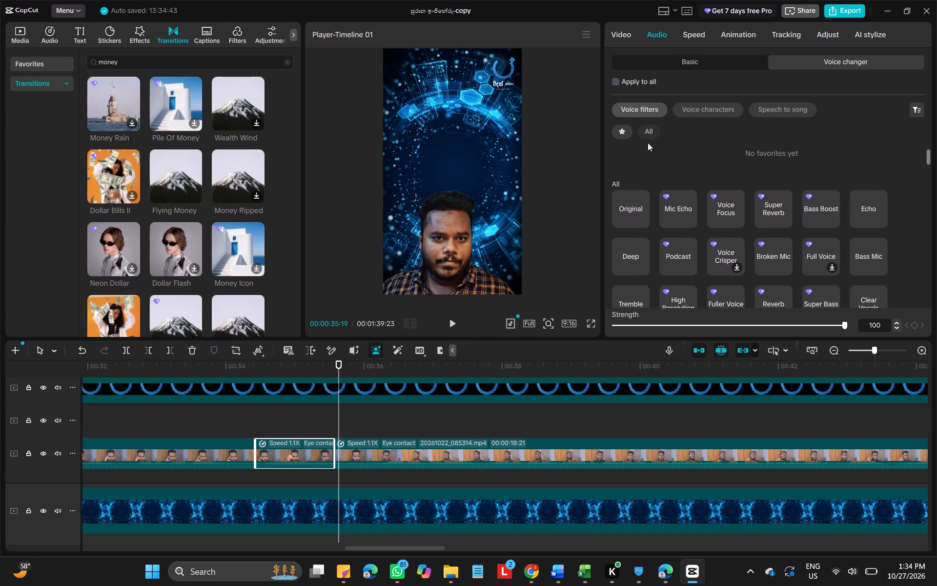
left_click_drag(701, 181, 713, 138)
scroll(737, 115, "down", 1)
scroll(739, 106, "up", 3)
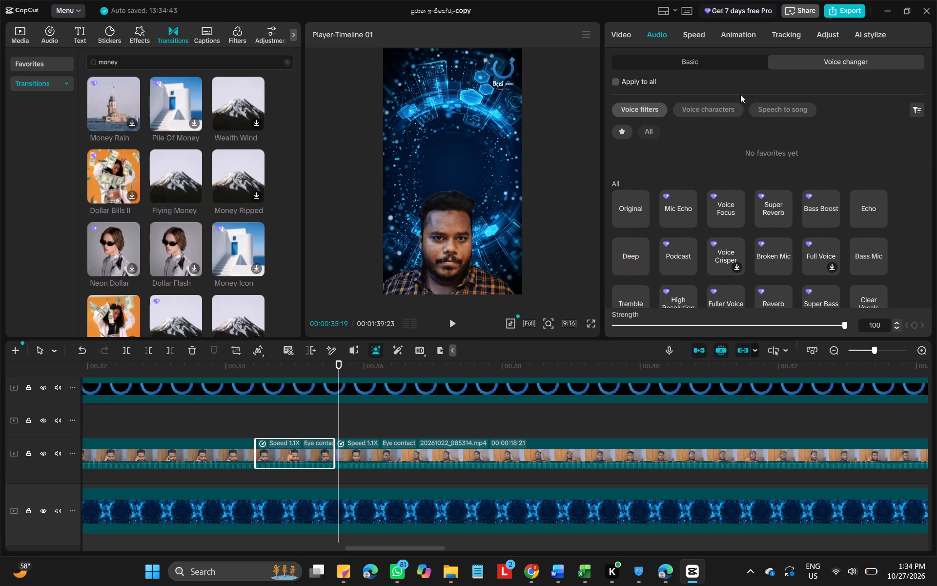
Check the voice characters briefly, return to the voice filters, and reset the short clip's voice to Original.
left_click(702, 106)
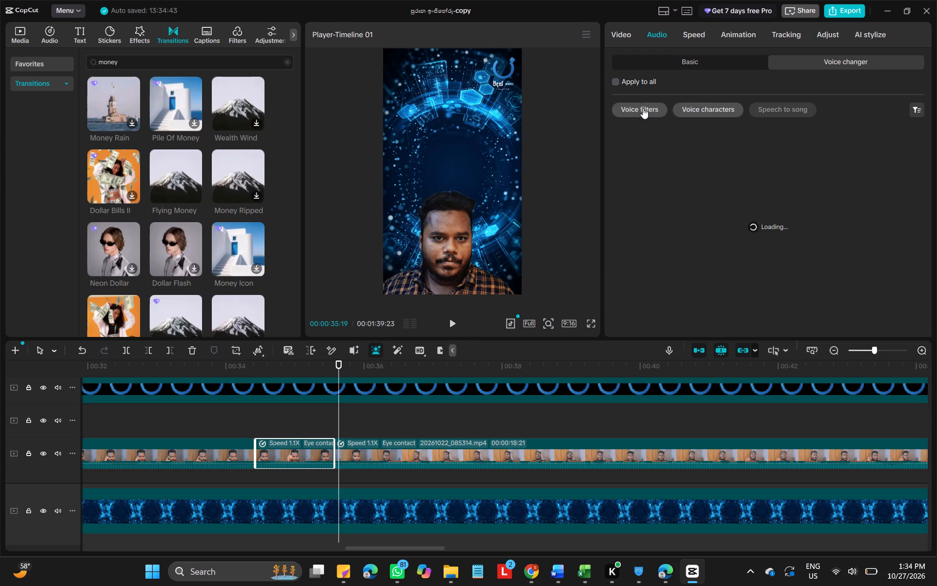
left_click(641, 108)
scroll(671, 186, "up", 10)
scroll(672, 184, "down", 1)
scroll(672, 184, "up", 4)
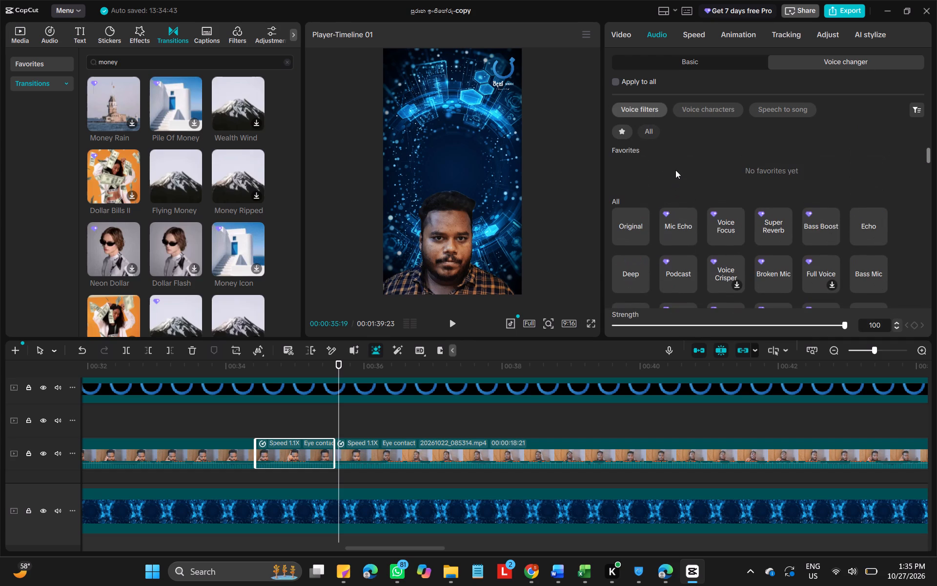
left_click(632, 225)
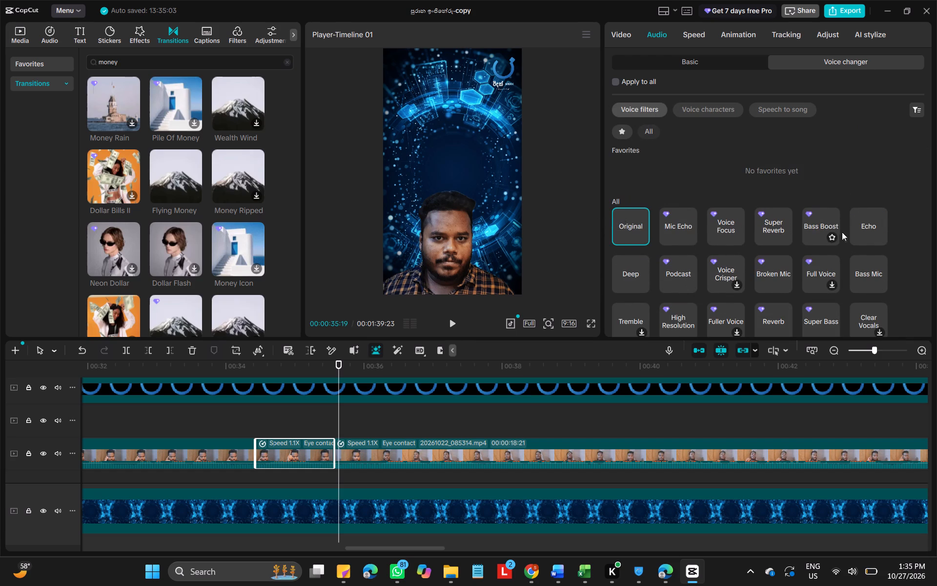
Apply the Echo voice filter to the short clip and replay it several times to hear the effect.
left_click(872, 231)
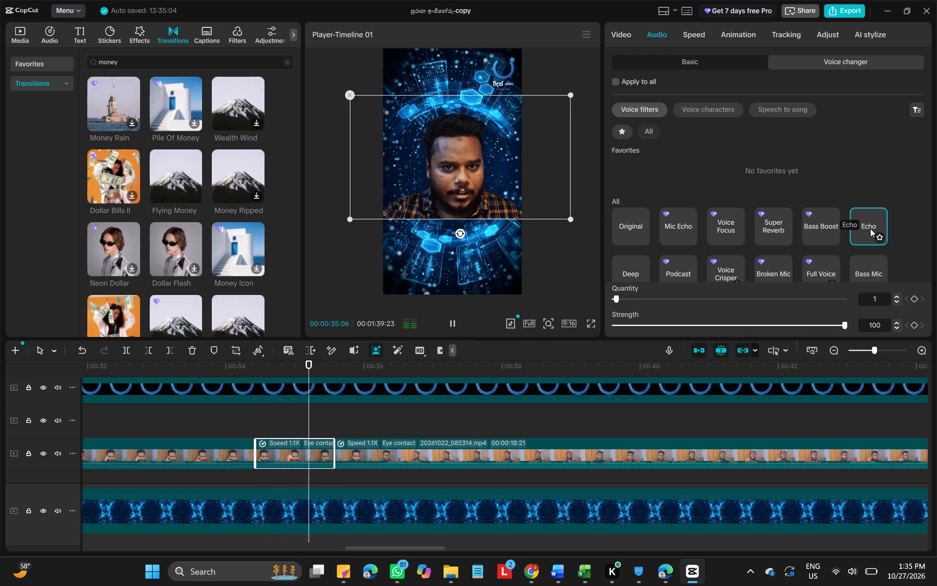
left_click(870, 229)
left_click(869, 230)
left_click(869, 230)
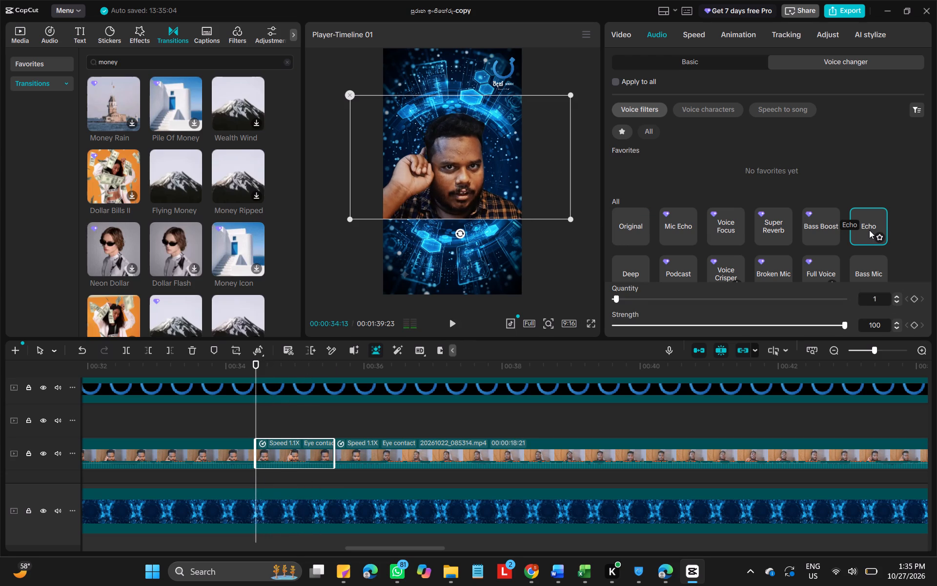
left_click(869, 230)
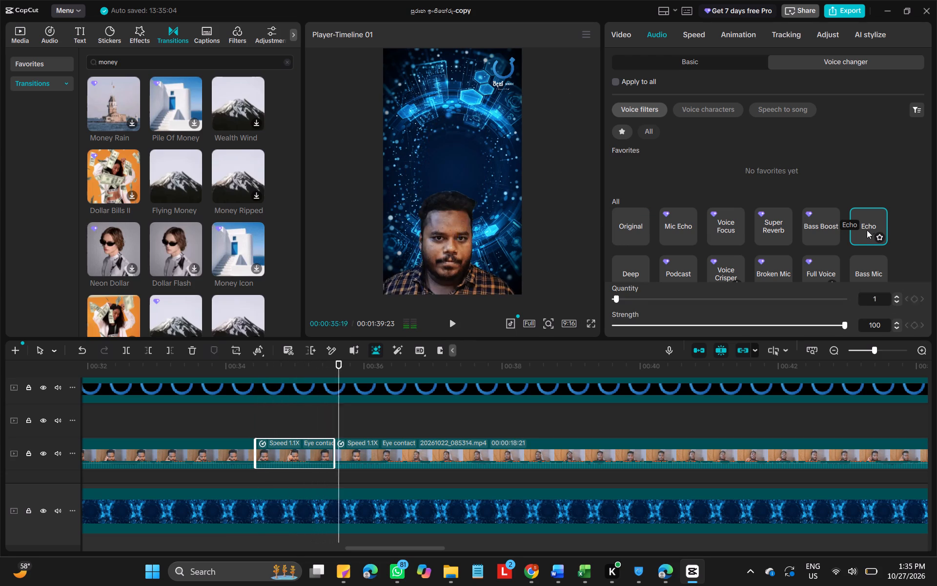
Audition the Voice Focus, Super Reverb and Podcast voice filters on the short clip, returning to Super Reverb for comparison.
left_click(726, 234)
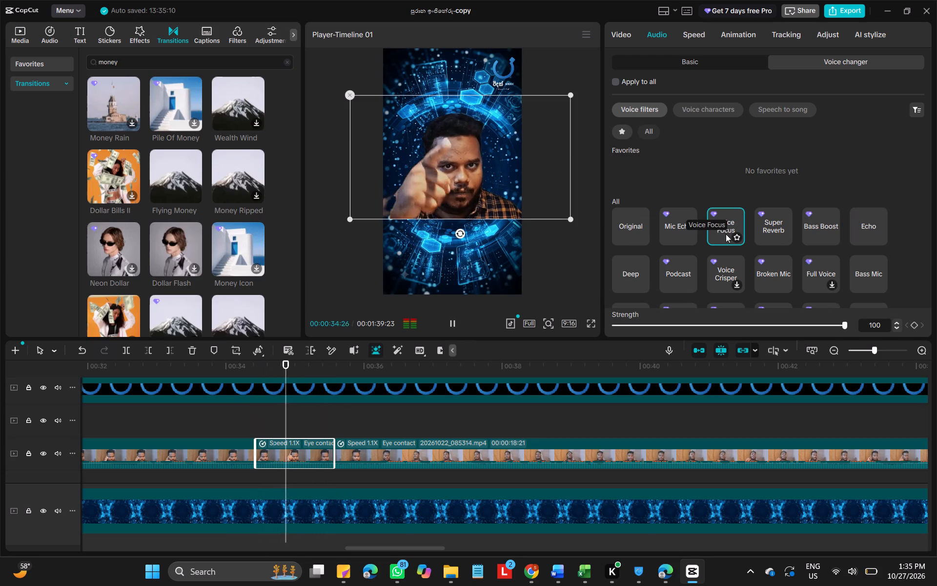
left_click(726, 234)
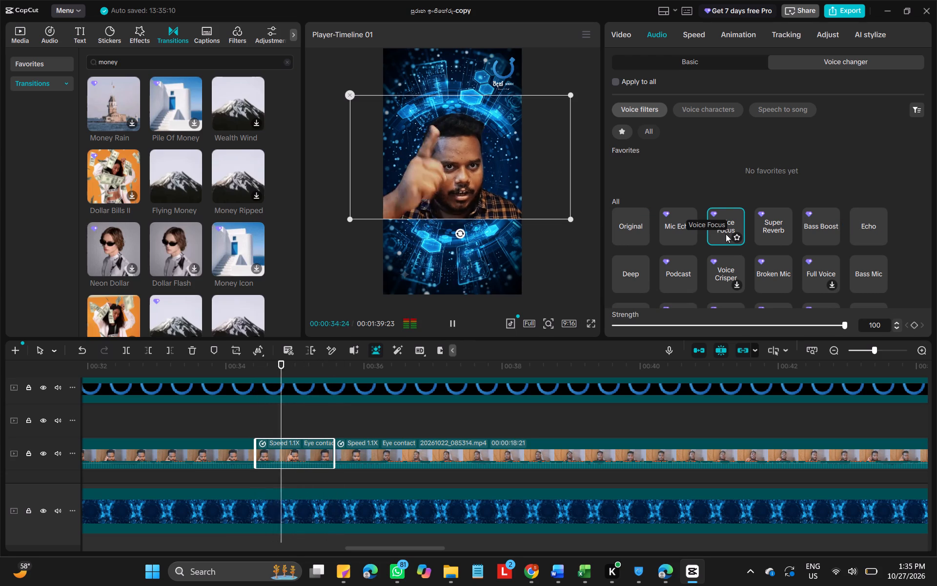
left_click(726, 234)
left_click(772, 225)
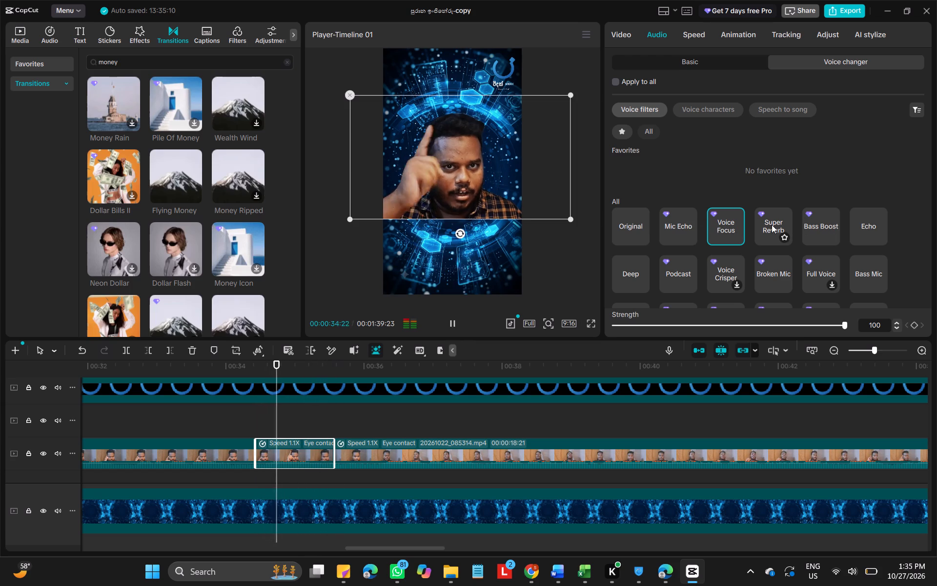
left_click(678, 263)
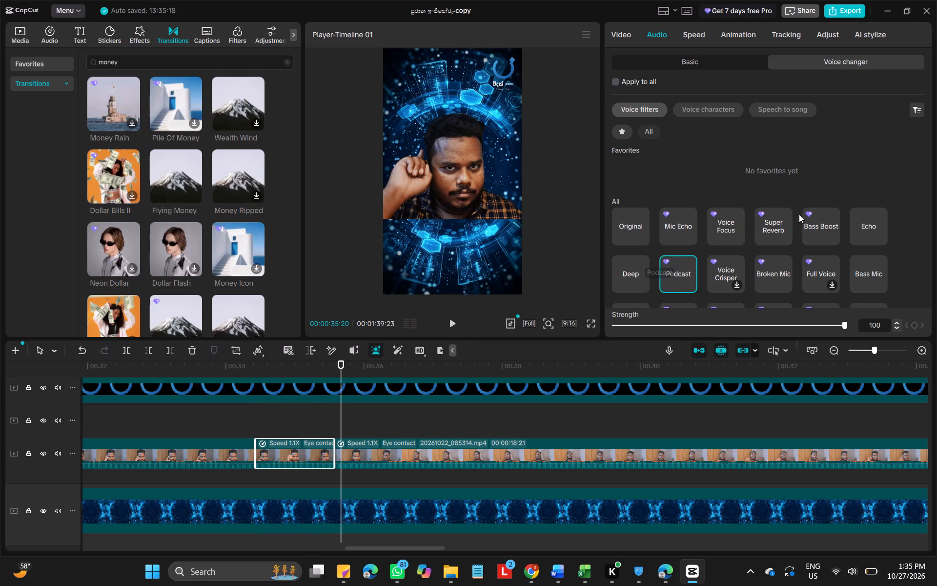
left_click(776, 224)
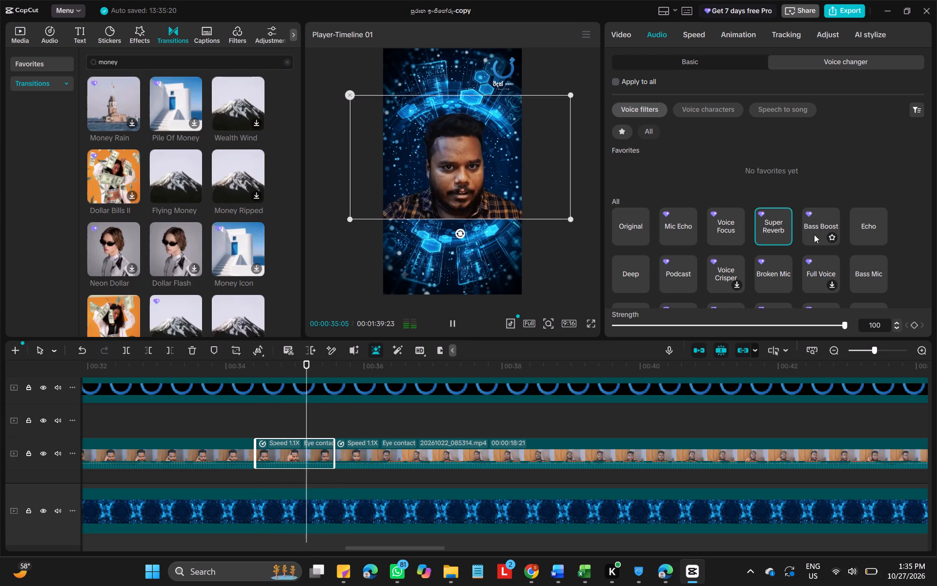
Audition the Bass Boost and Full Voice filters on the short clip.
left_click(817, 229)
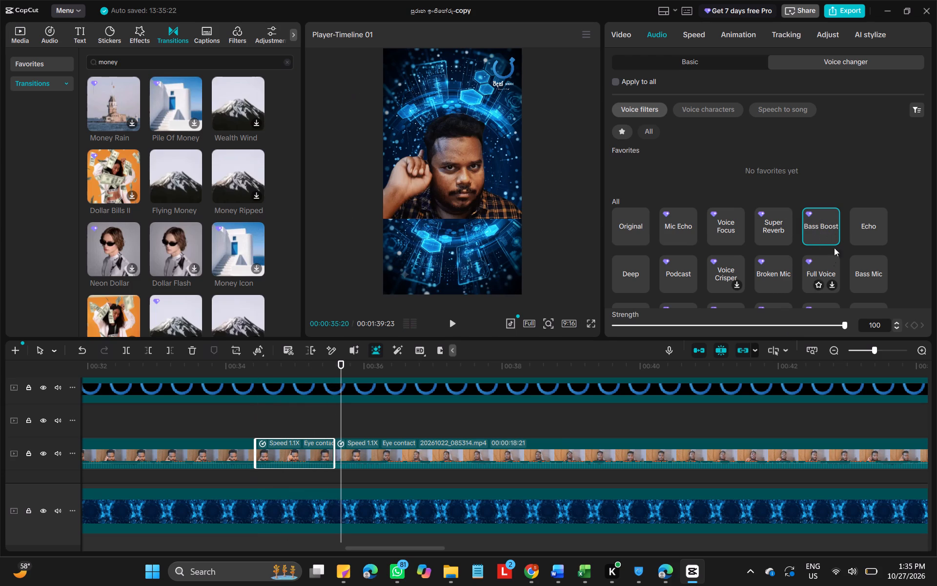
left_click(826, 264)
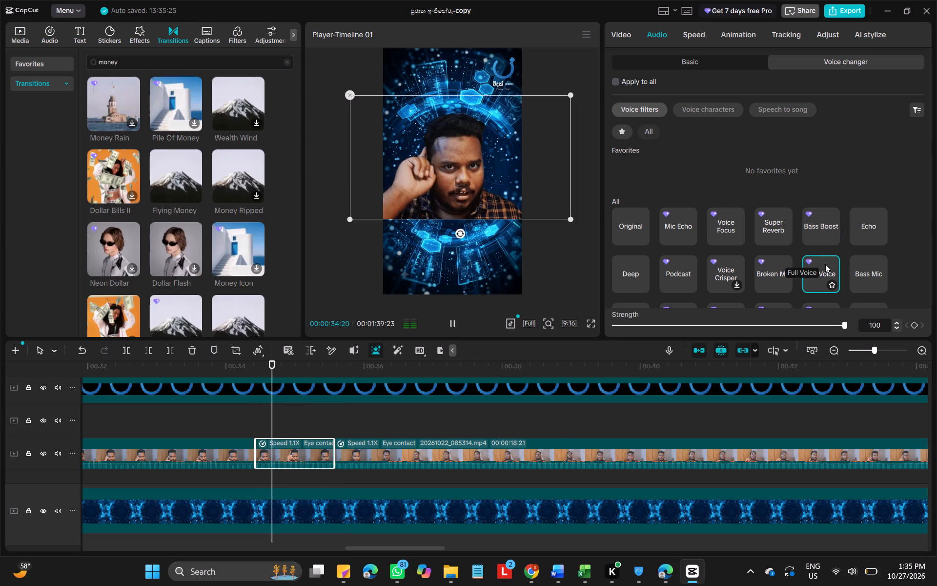
Apply the Echo voice filter to the short clip and set its quantity to 18.
left_click(849, 235)
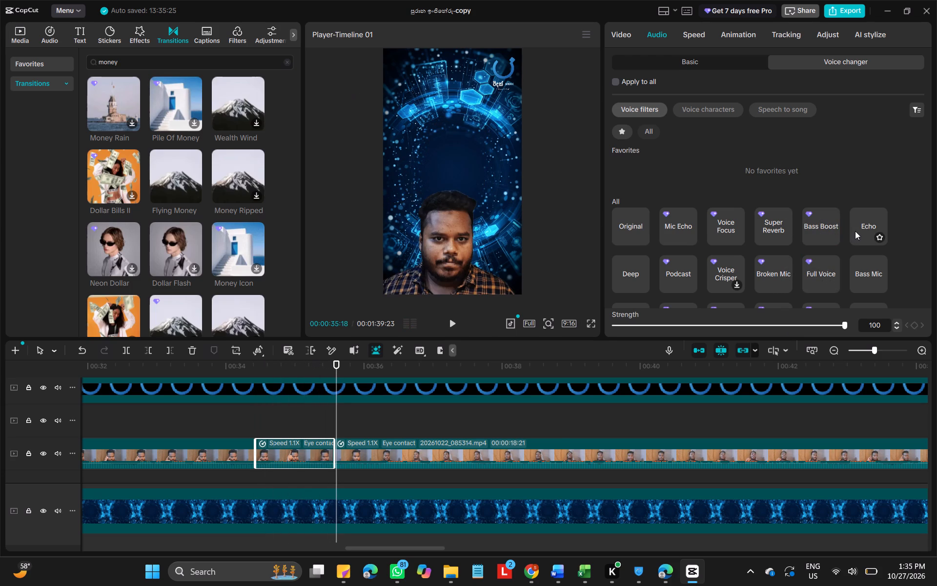
left_click(855, 231)
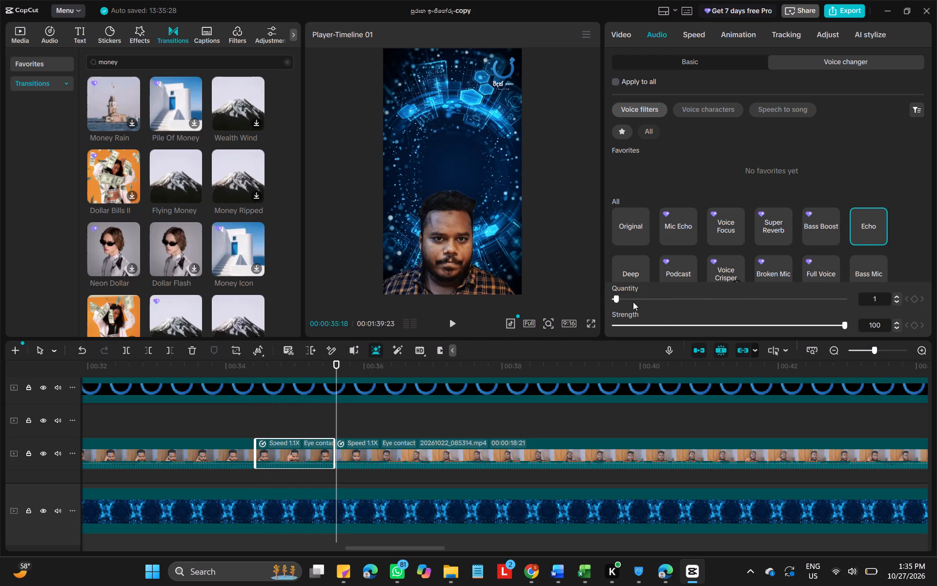
left_click(632, 302)
left_click_drag(633, 301, 655, 298)
Play the short clip from partway and again from near its start to hear the adjusted echo.
left_click(310, 368)
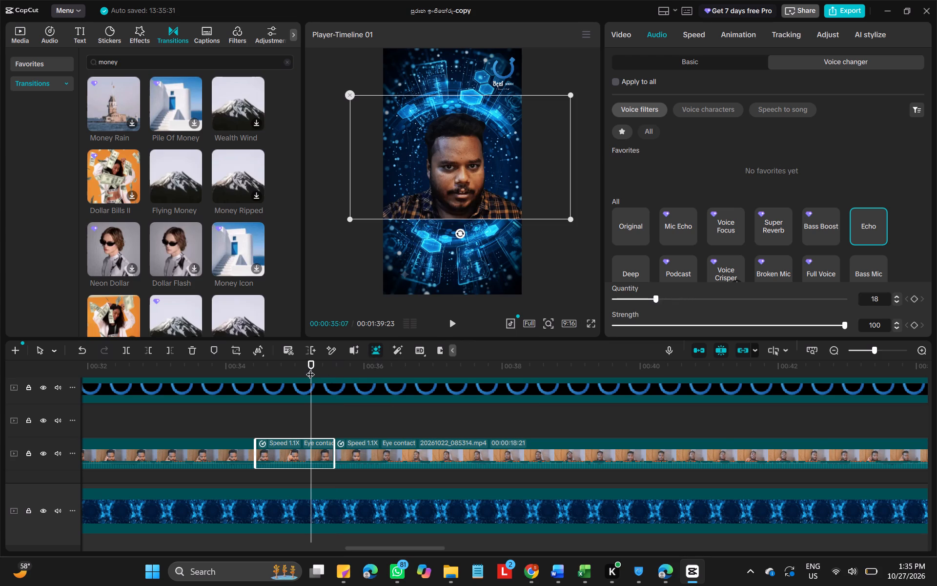
key("space")
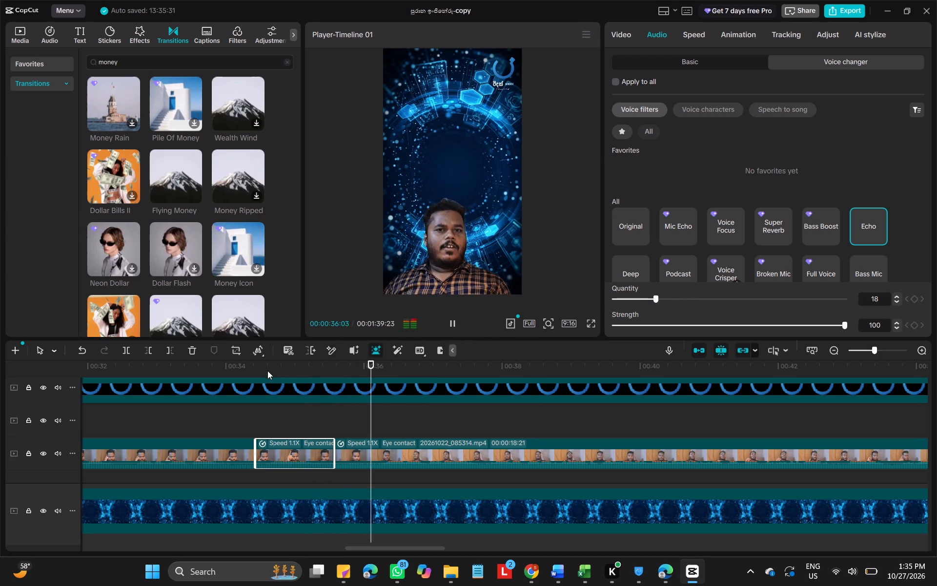
left_click(262, 370)
key("space")
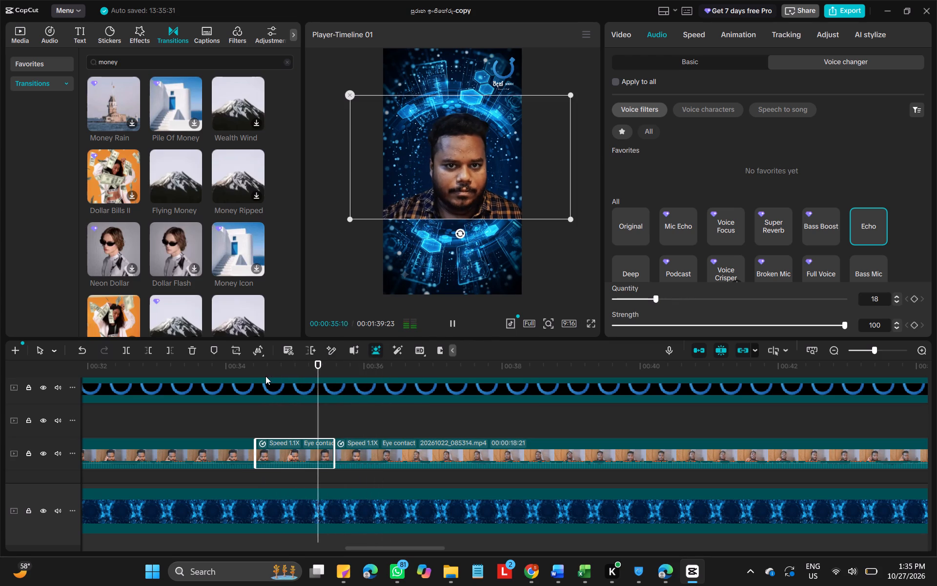
key("space")
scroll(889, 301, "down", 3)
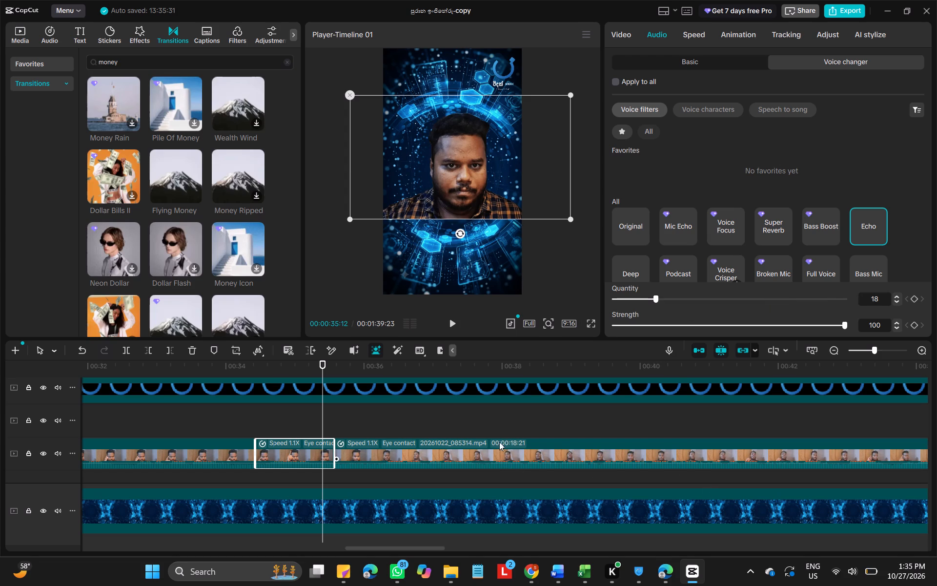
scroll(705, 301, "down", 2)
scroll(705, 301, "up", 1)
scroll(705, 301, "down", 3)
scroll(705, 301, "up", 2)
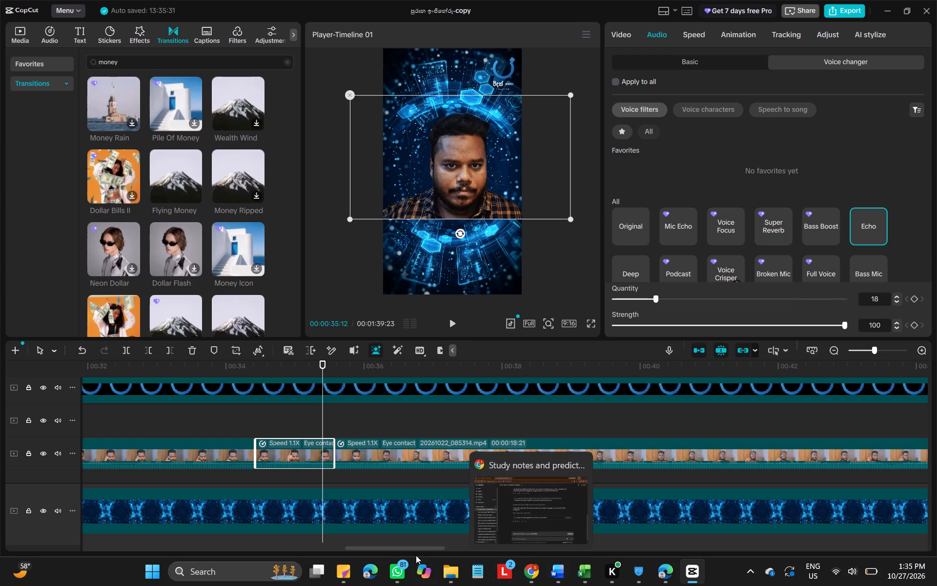
Switch to Chrome and search Google in a new tab for "I wan't to make voice repitition in capcut like echo".
left_click(540, 567)
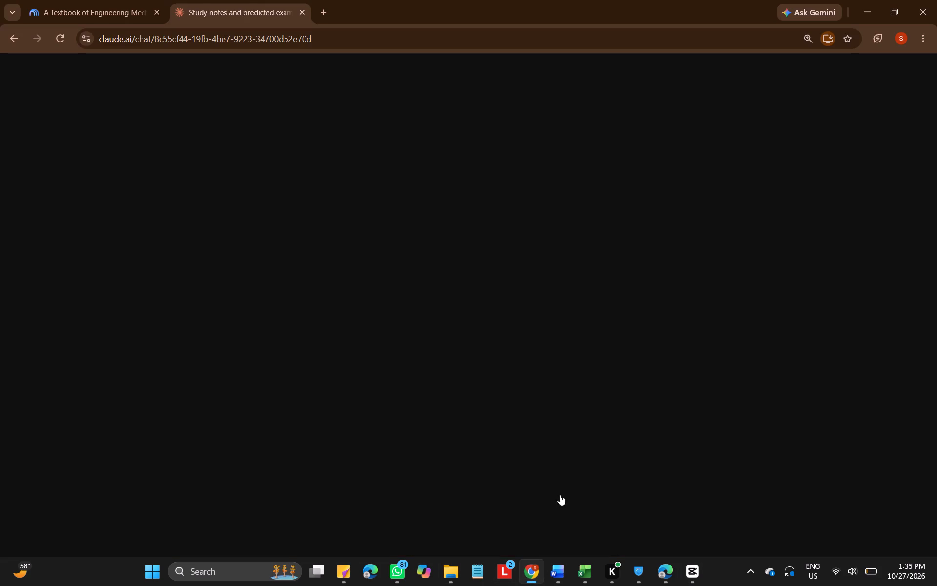
left_click(324, 7)
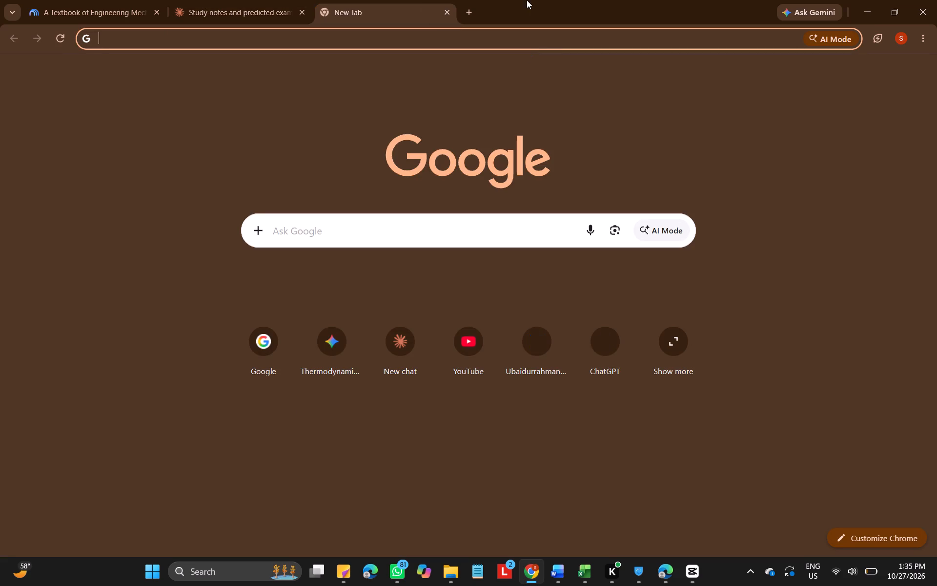
type("ww")
key("Return")
key("bracketright")
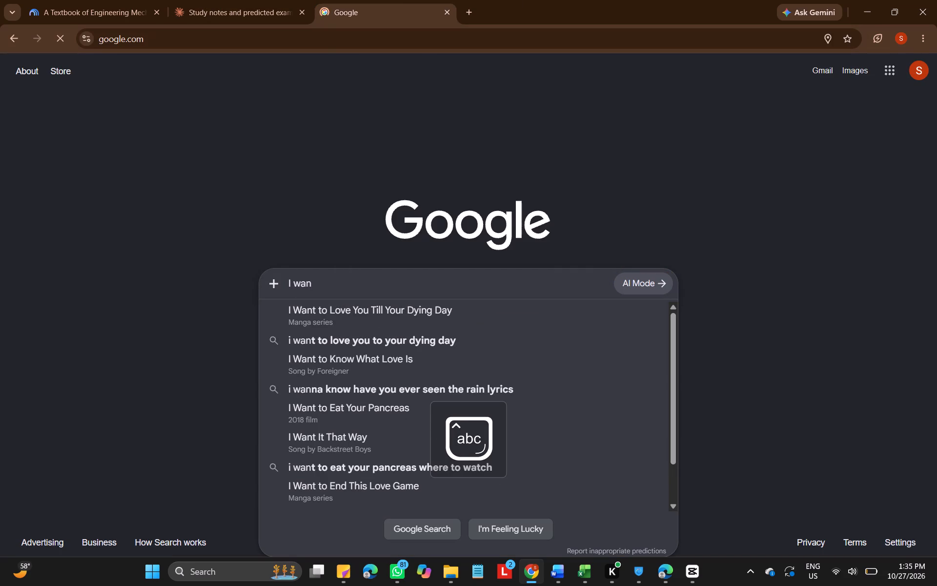
type("'t to make w")
key("BackSpace")
type("voice repitition")
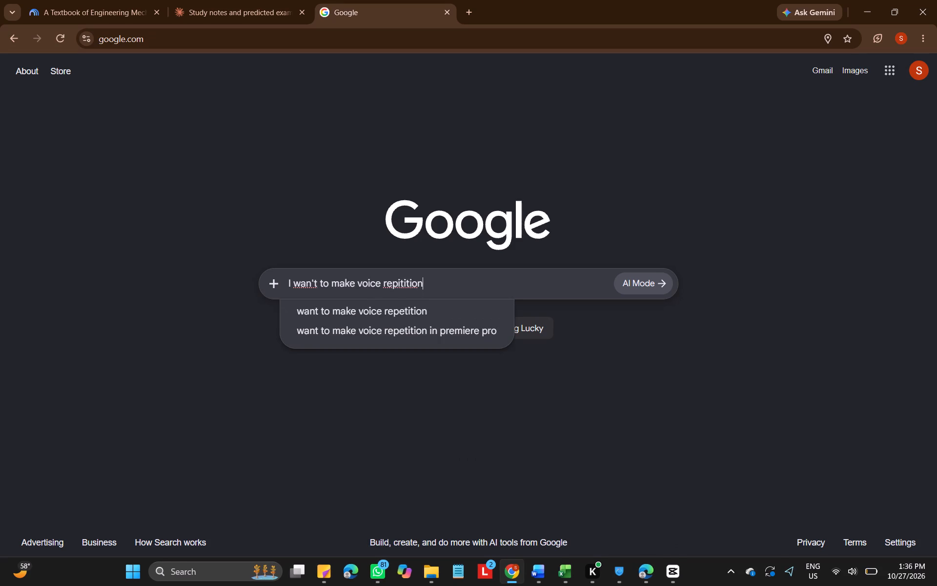
key("space")
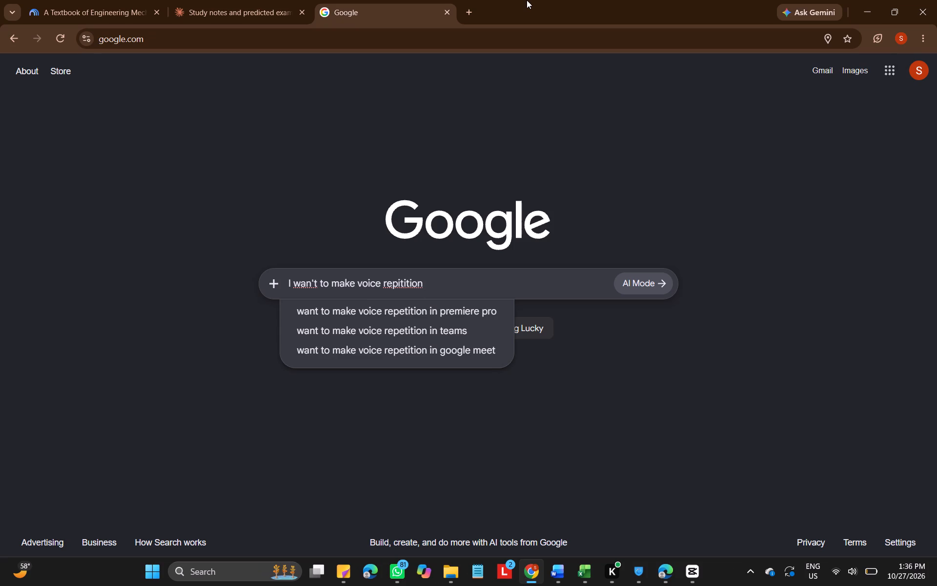
type("in capcut like echo")
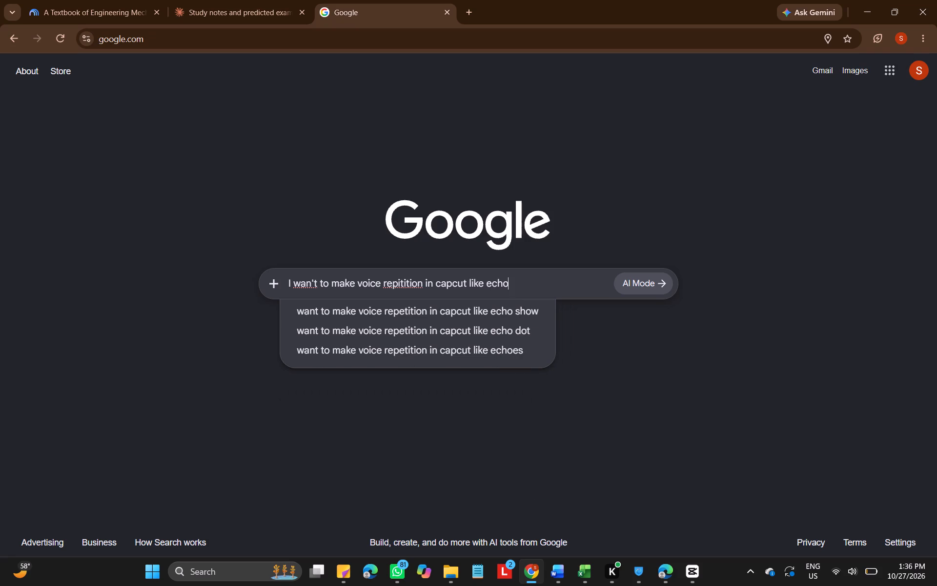
key("Return")
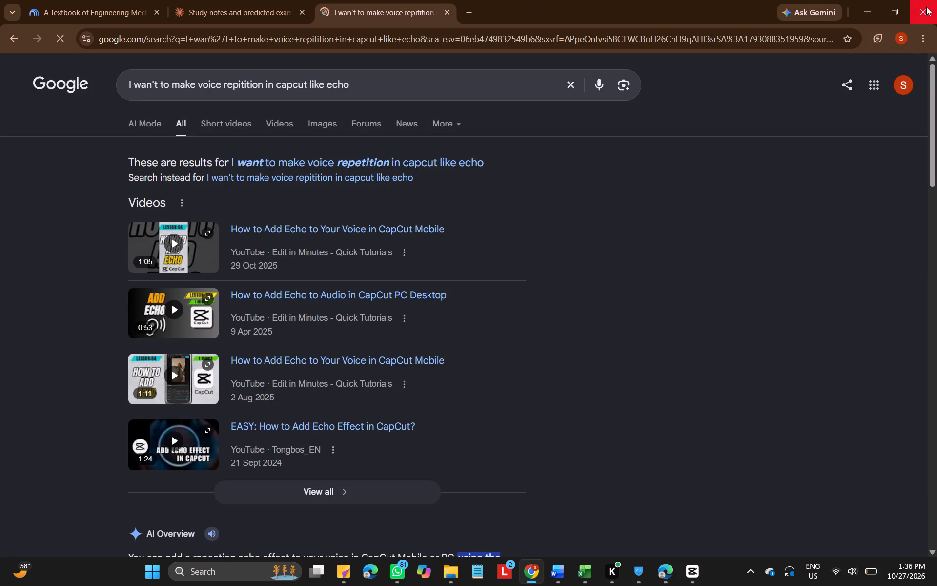
Expand the AI Overview in the search results and read its instructions for adding echo in CapCut on mobile and PC.
scroll(556, 334, "down", 1)
scroll(556, 334, "up", 1)
scroll(556, 334, "down", 3)
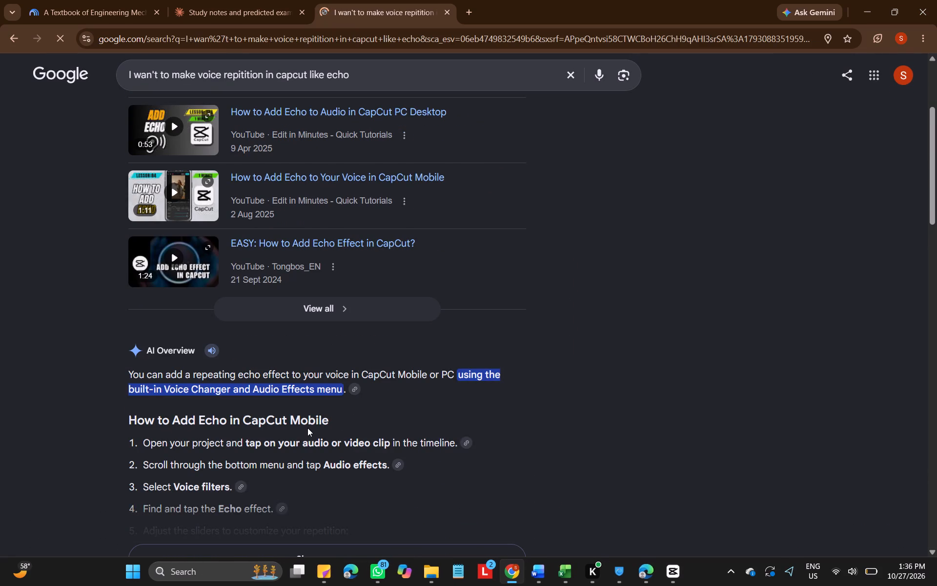
scroll(307, 428, "down", 1)
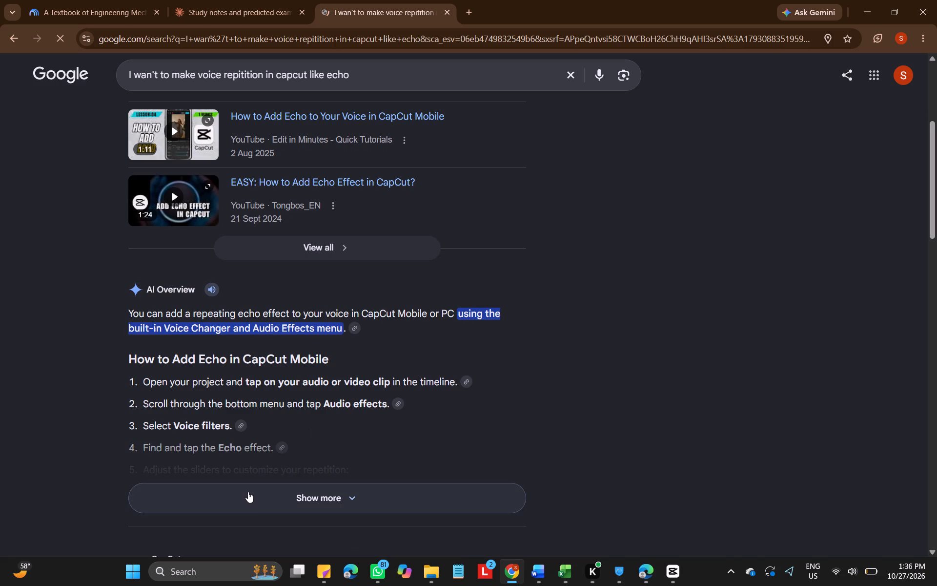
left_click(261, 504)
scroll(326, 457, "down", 2)
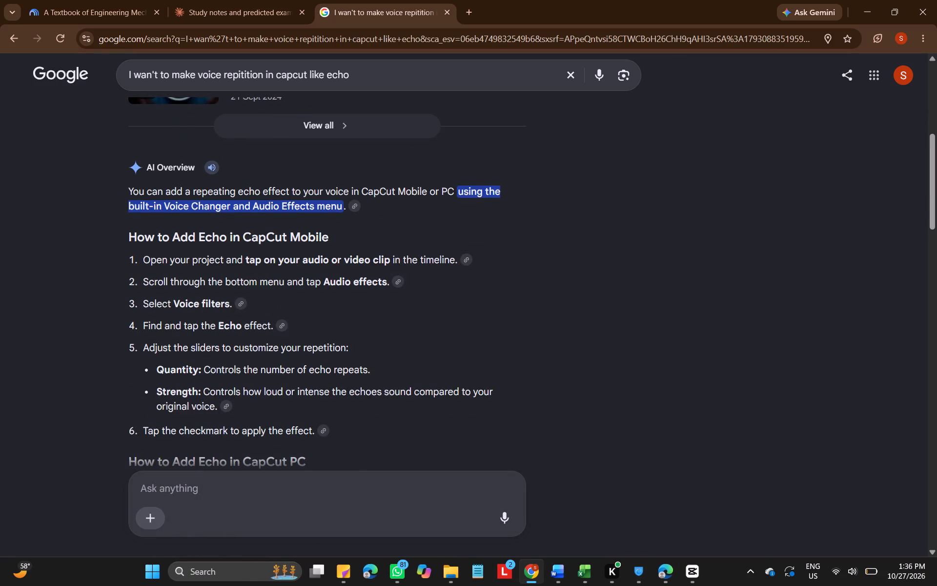
scroll(314, 433, "down", 1)
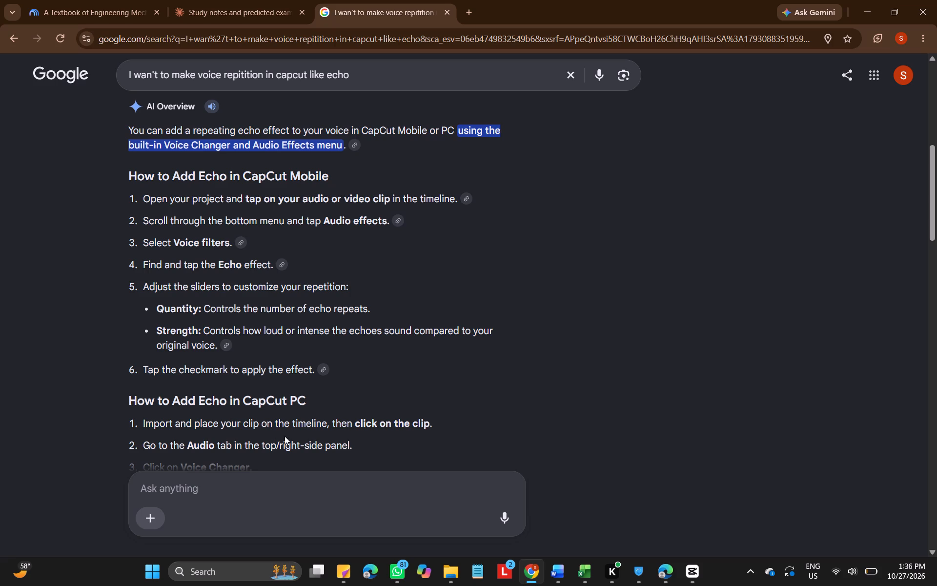
scroll(322, 443, "down", 2)
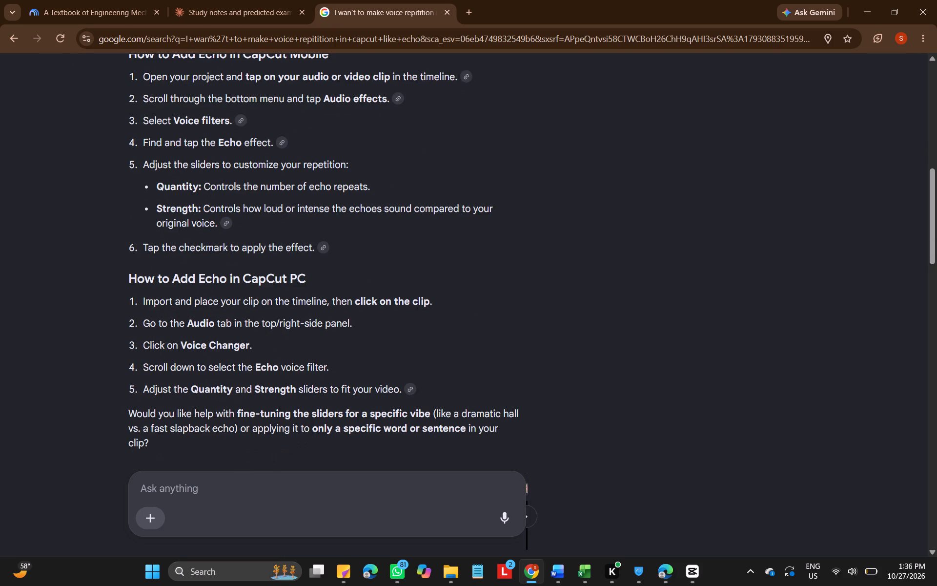
Ask the AI Overview the follow-up question "I need repition voice afteer track".
left_click(218, 495)
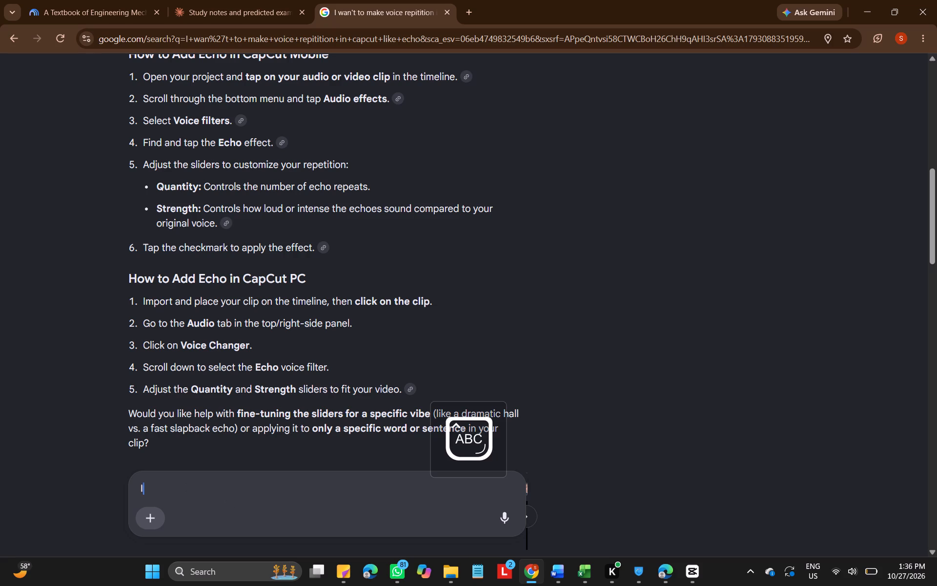
key("BackSpace")
type("d repition")
key("space")
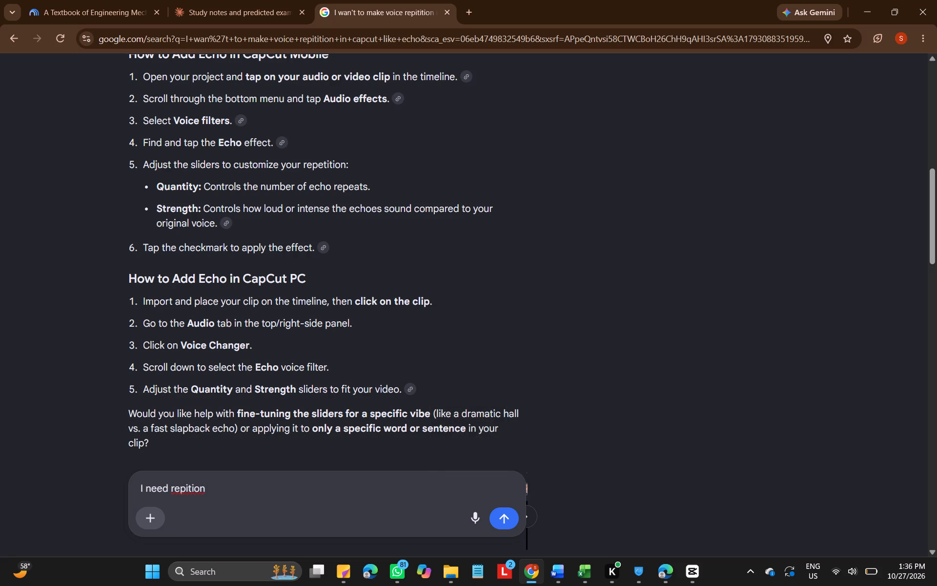
type("voice a")
type("fteer track")
key("Return")
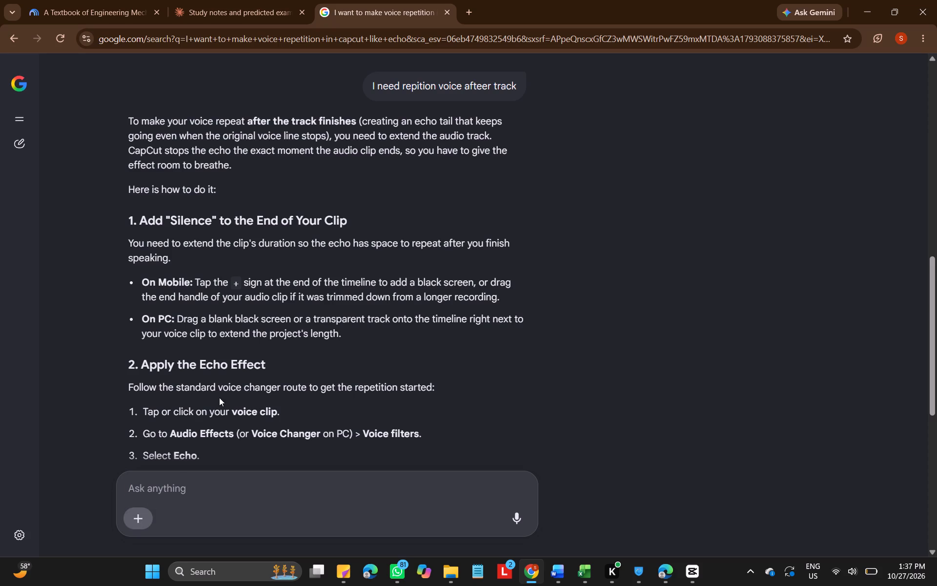
Read the AI answer through to its end, covering the echo repetition settings and the manual split and duplicate method.
scroll(220, 398, "down", 1)
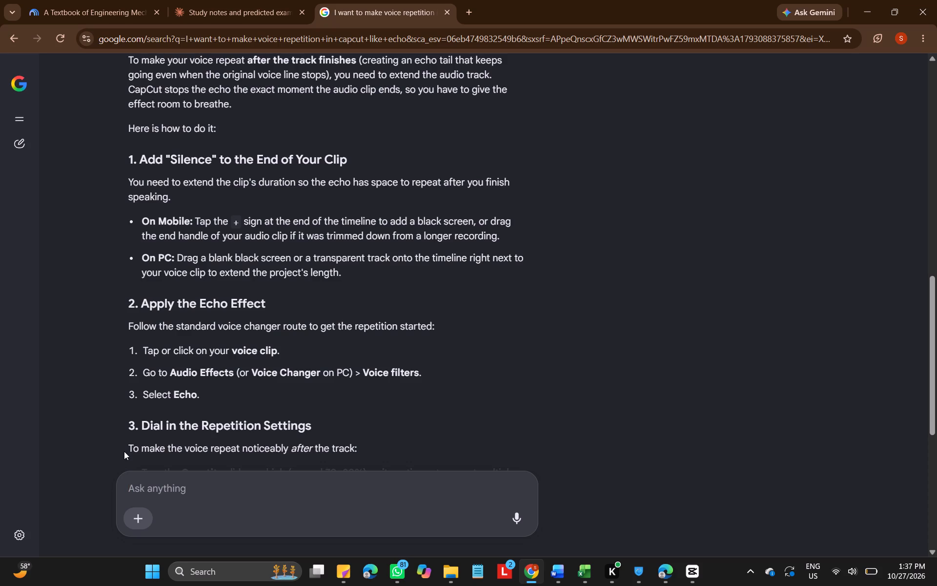
scroll(186, 393, "down", 1)
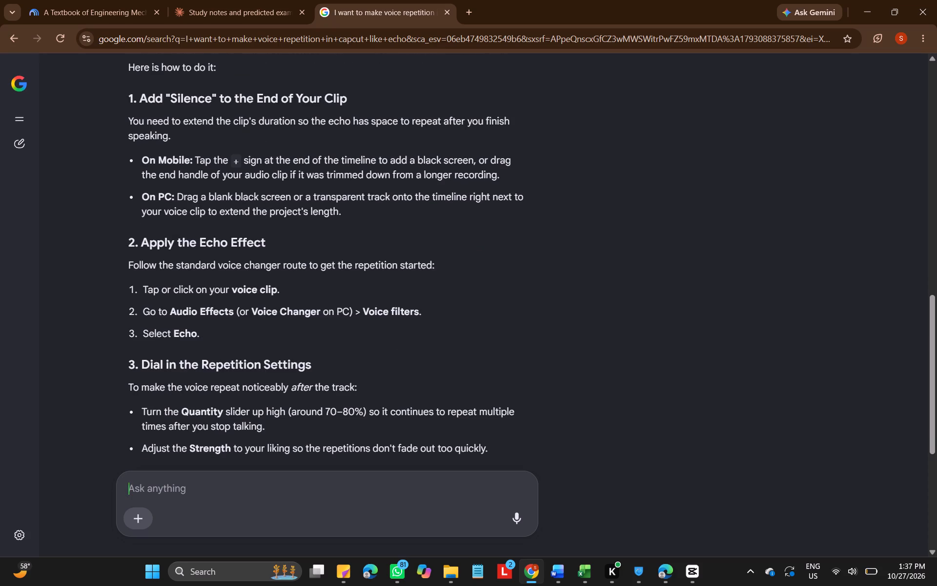
scroll(186, 393, "down", 2)
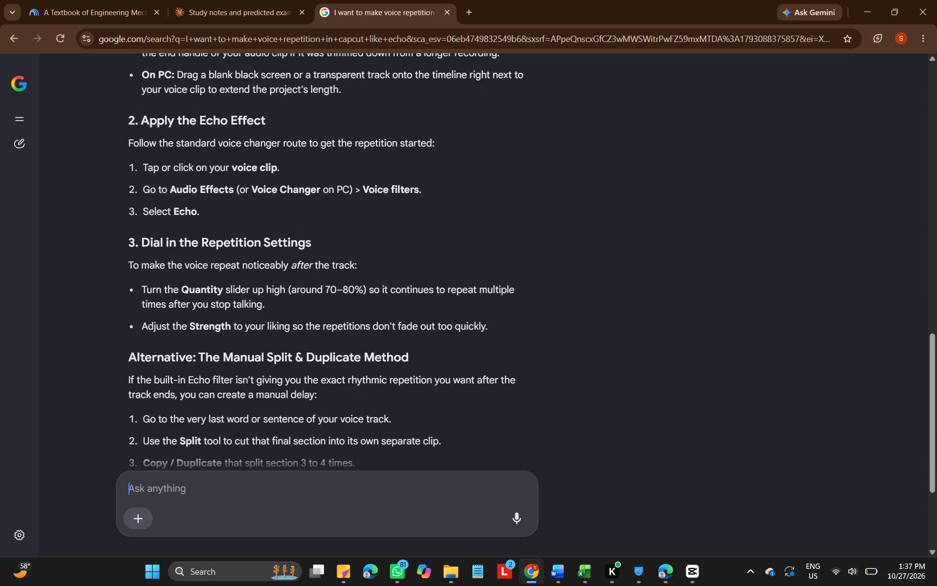
scroll(241, 427, "down", 1)
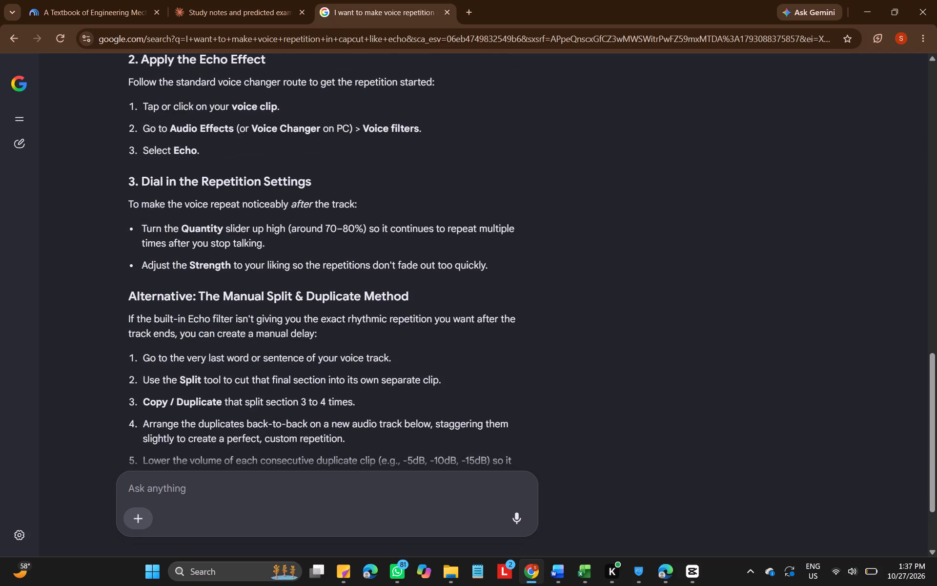
scroll(241, 427, "down", 1)
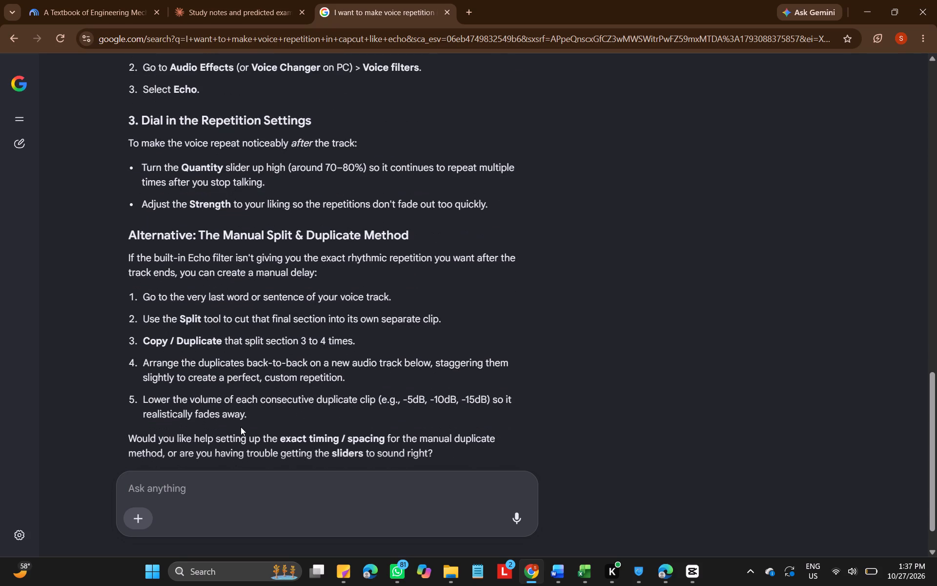
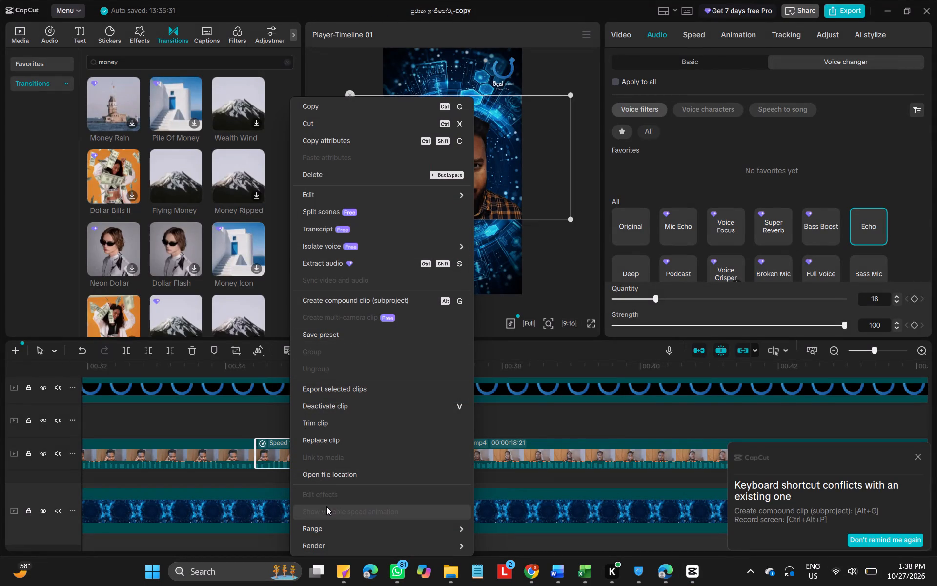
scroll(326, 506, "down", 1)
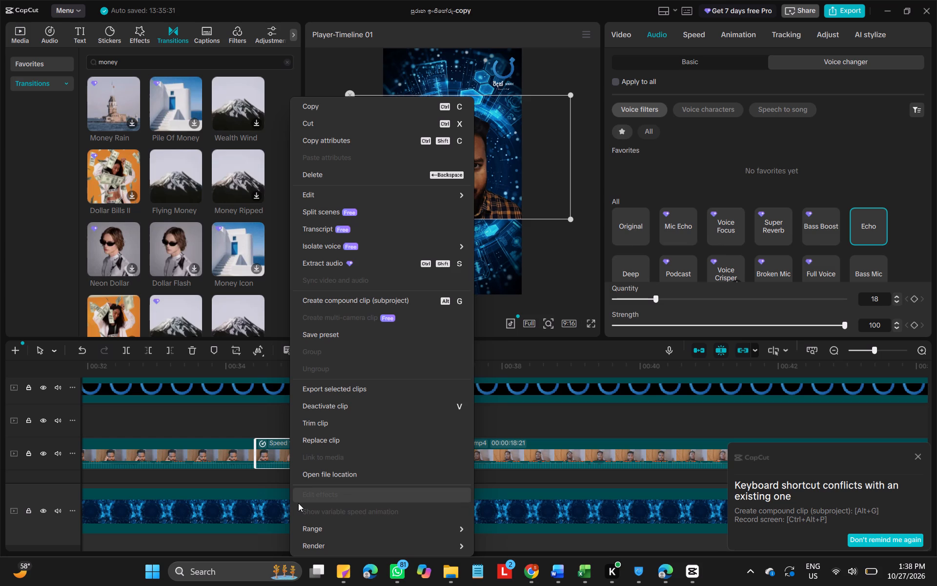